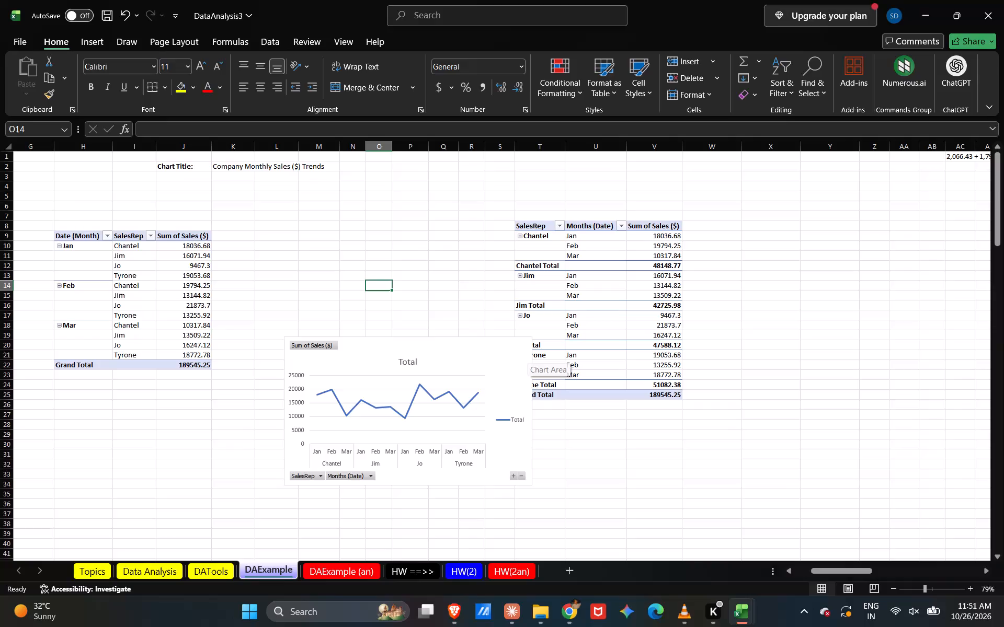
Save the DataAnalysis3 workbook.
{"action": "key", "text": "ctrl+s"}
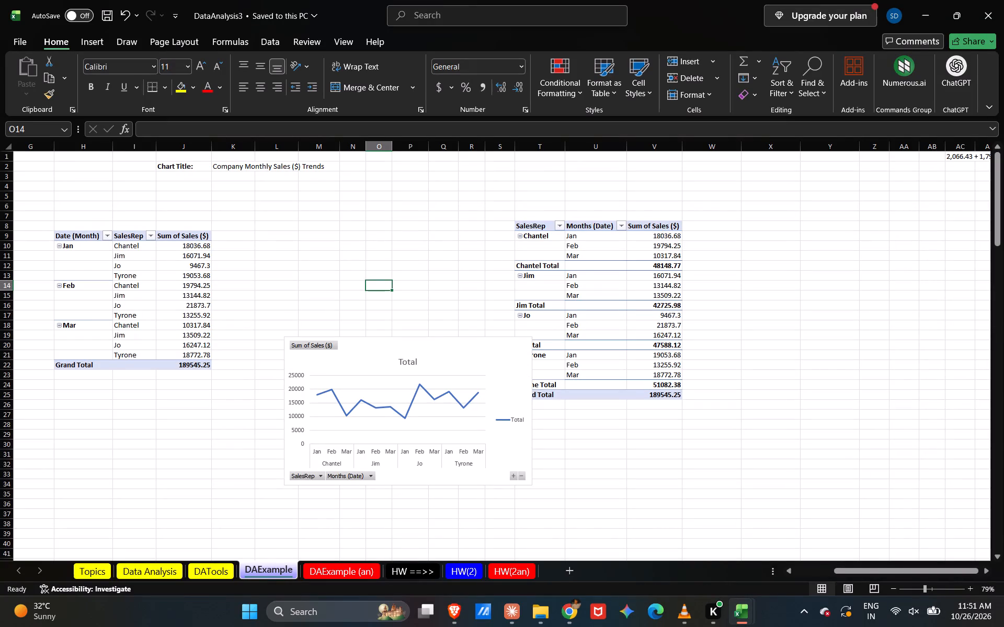
{"action": "key", "text": "ctrl+s"}
{"action": "key", "text": "ctrl+s"}
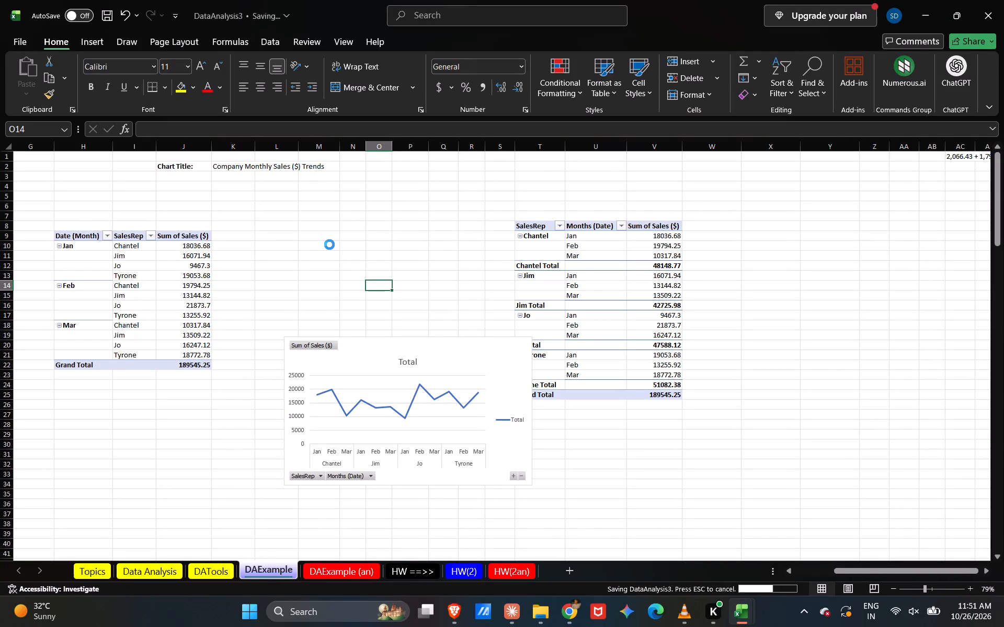
Delete the pivot table grouped by Date (Month) and SalesRep in columns H to J of the DAExample sheet.
{"action": "scroll", "coordinate": [774, 442], "scroll_direction": "left", "scroll_amount": 1}
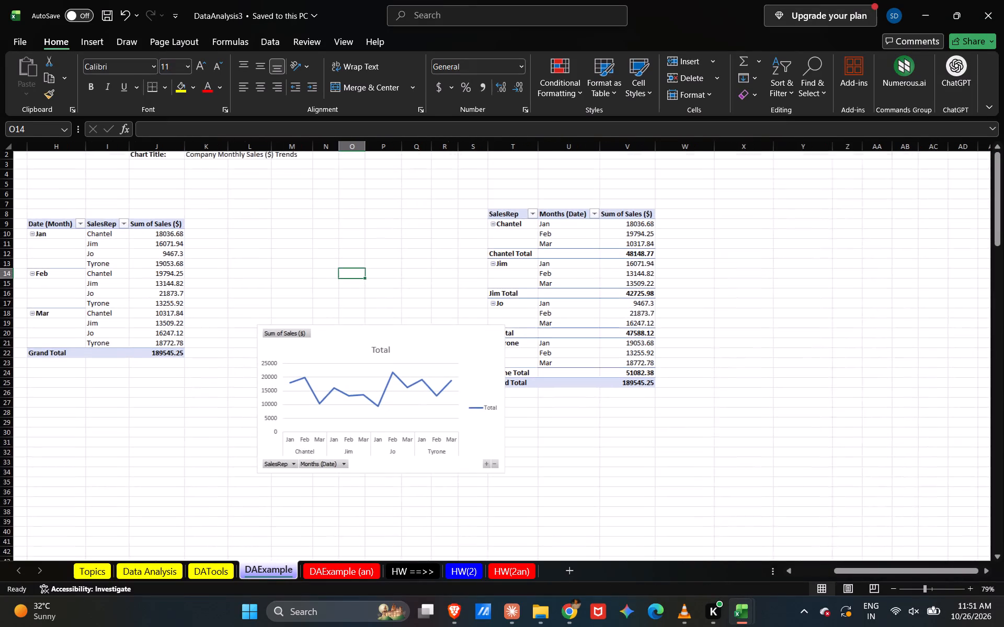
{"action": "scroll", "coordinate": [825, 512], "scroll_direction": "up", "scroll_amount": 1}
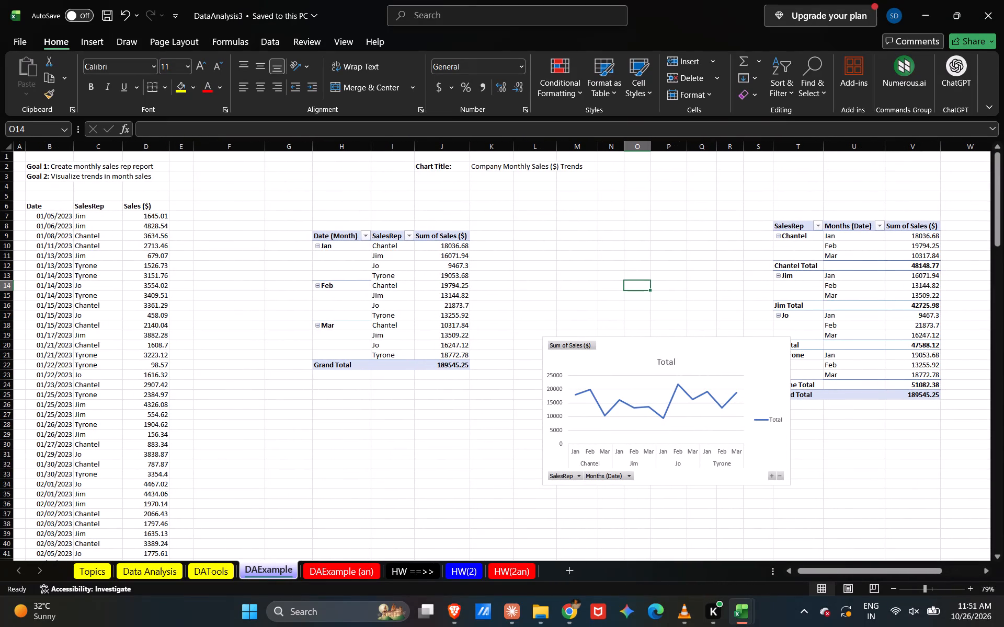
{"action": "left_click_drag", "start_coordinate": [316, 196], "coordinate": [440, 366]}
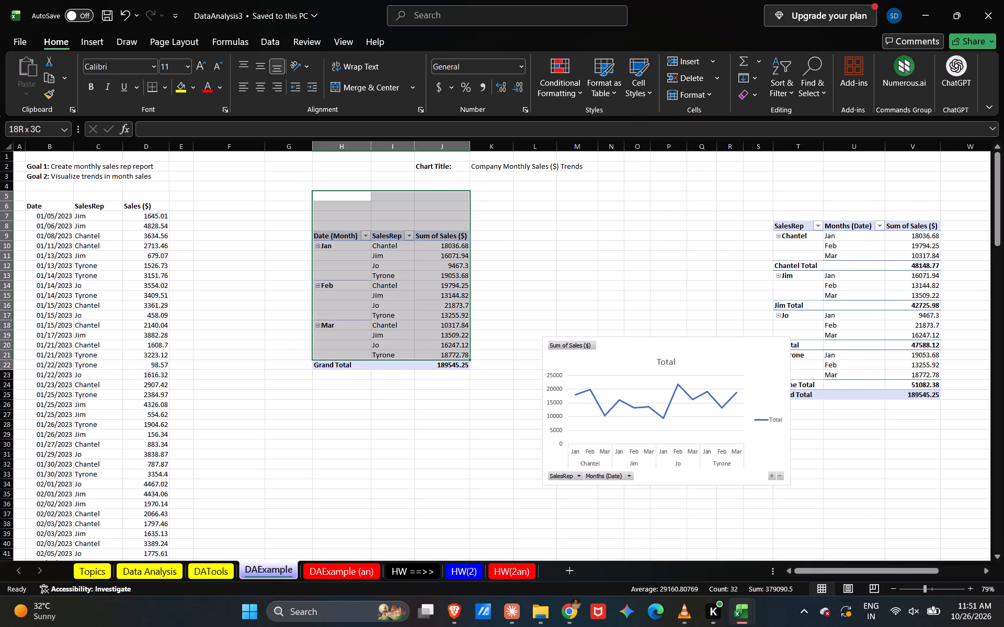
{"action": "left_click_drag", "start_coordinate": [440, 366], "coordinate": [451, 387]}
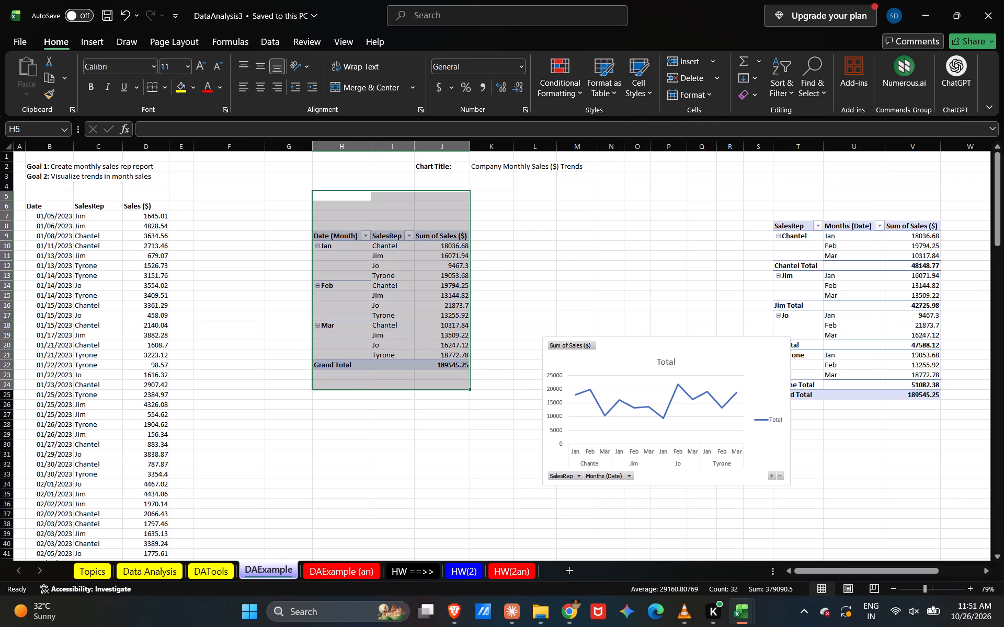
{"action": "key", "text": "Delete"}
{"action": "left_click", "coordinate": [667, 276]}
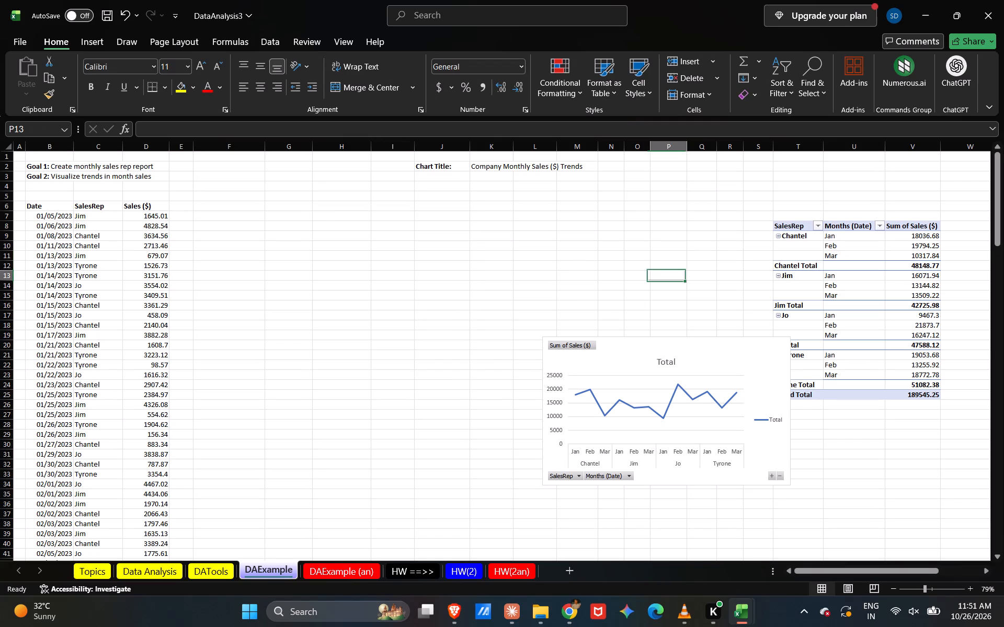
Move the Total line chart off the remaining pivot table into the cleared area beside the sales data, around F7:K22.
{"action": "left_click_drag", "start_coordinate": [626, 350], "coordinate": [340, 229]}
{"action": "left_click", "coordinate": [598, 268]}
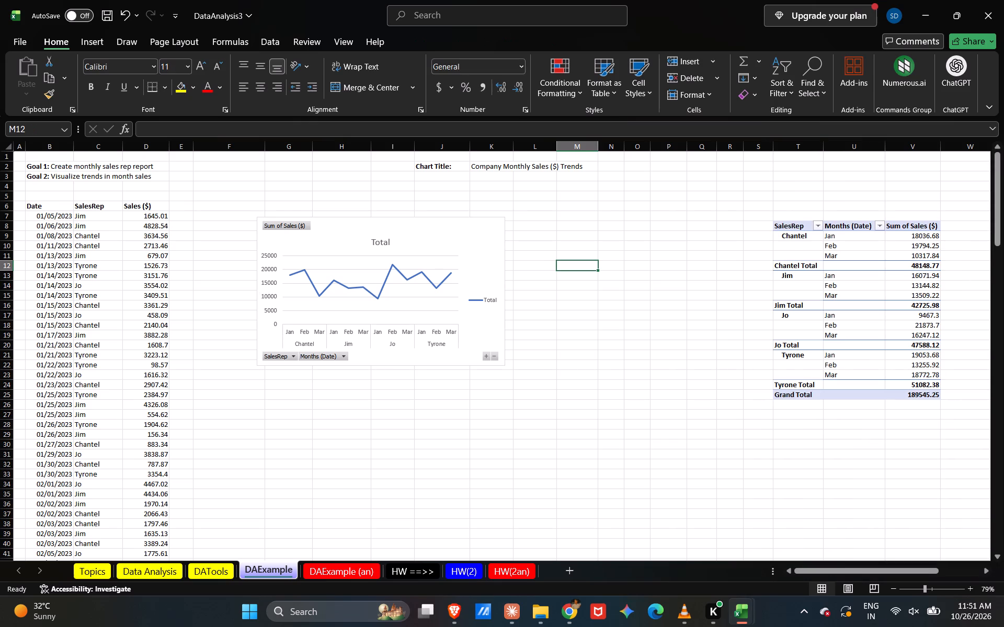
Select the month labels in the SalesRep pivot table and hide its field list.
{"action": "left_click", "coordinate": [876, 373]}
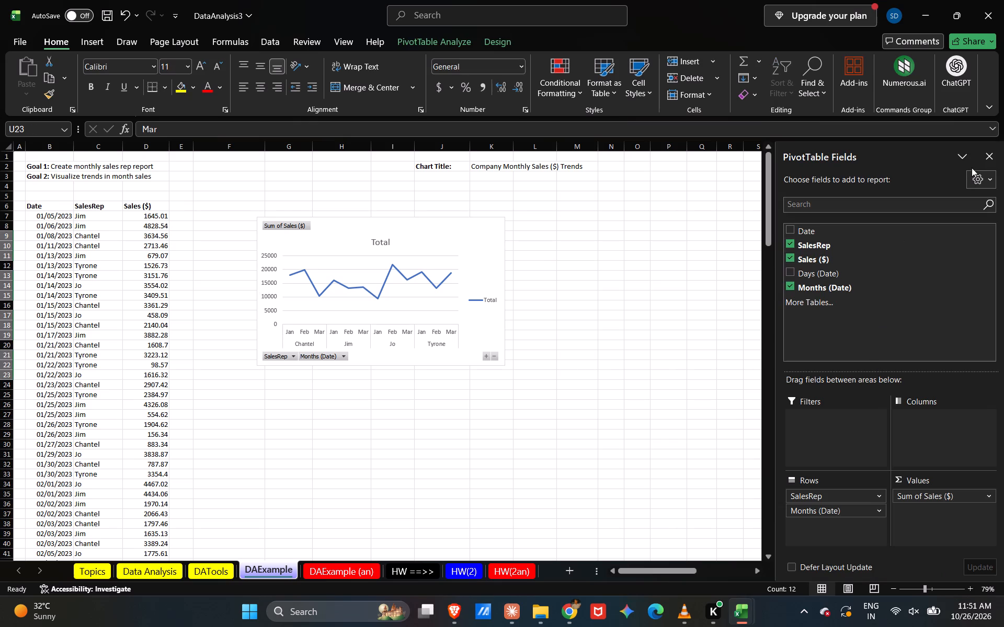
{"action": "left_click", "coordinate": [987, 161]}
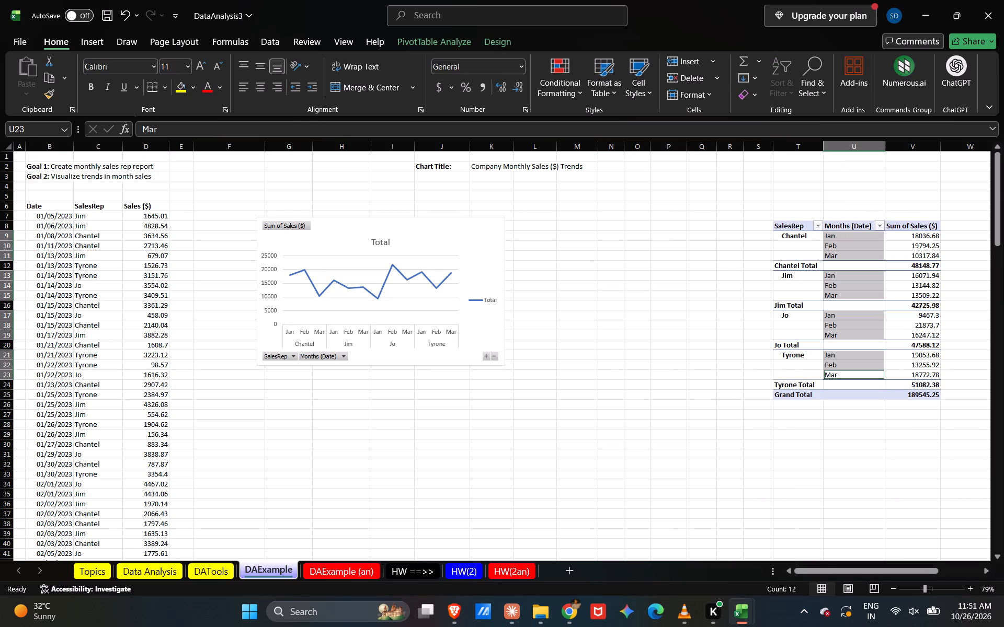
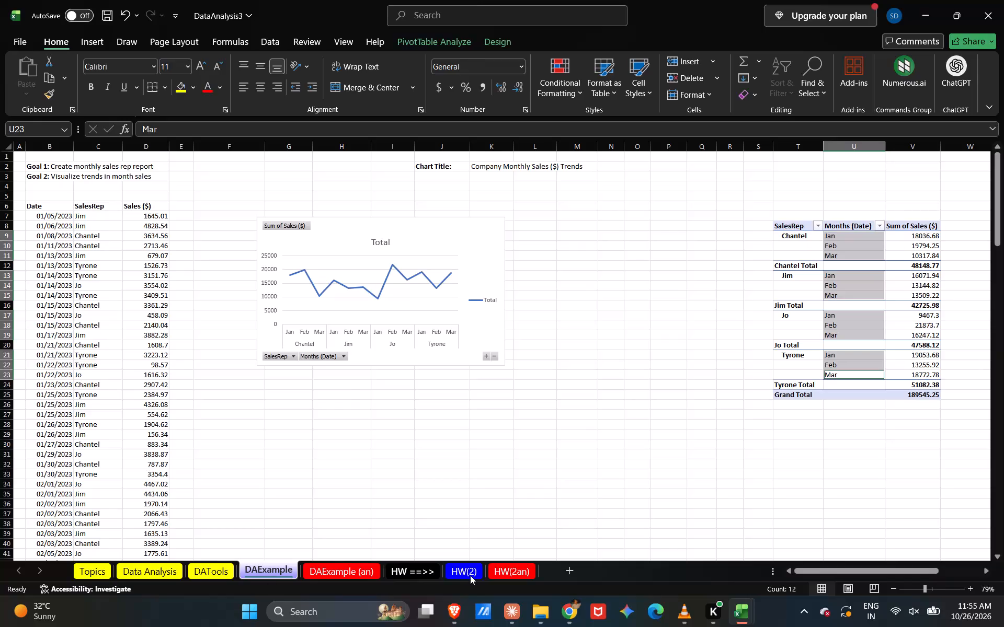
On the HW(2) sheet, insert a pivot table from the sales data B8:D172 into the existing worksheet at cell G9.
{"action": "left_click", "coordinate": [466, 572]}
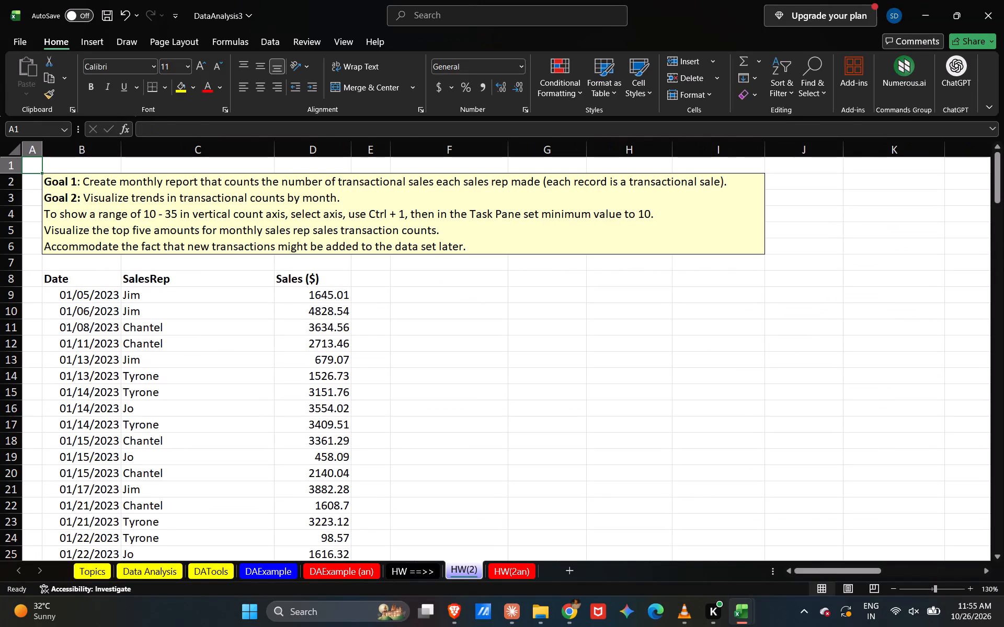
{"action": "left_click", "coordinate": [292, 418]}
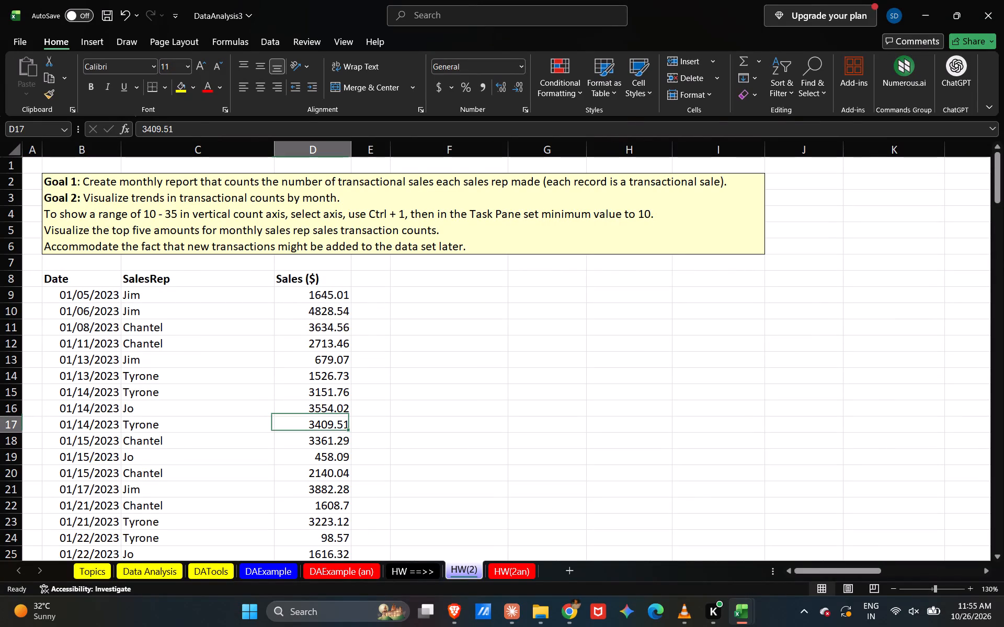
{"action": "scroll", "coordinate": [374, 330], "scroll_direction": "down", "scroll_amount": 2}
{"action": "scroll", "coordinate": [374, 330], "scroll_direction": "up", "scroll_amount": 2}
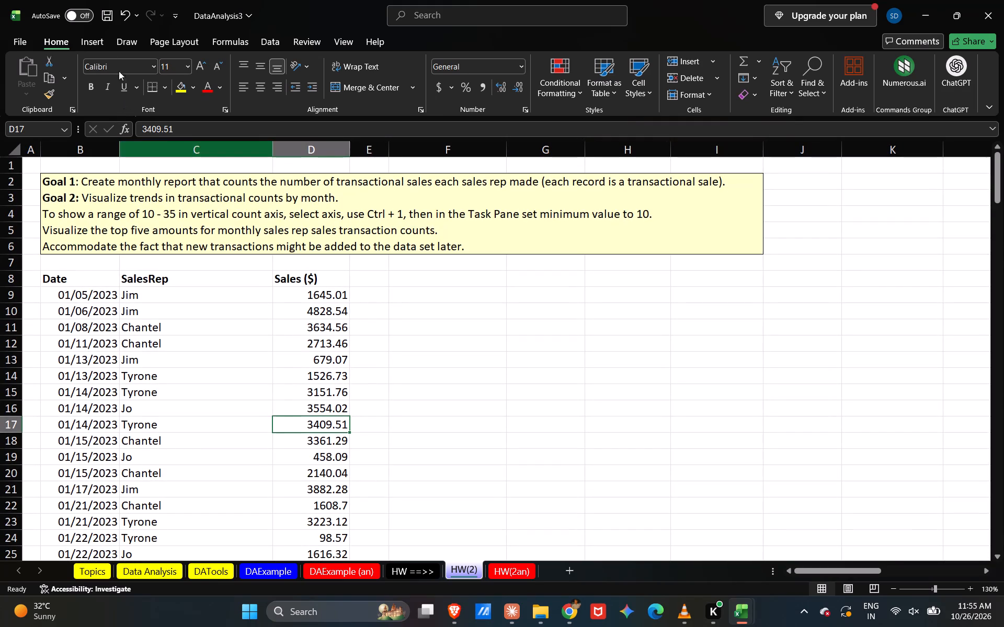
{"action": "left_click", "coordinate": [90, 44]}
{"action": "left_click", "coordinate": [36, 57]}
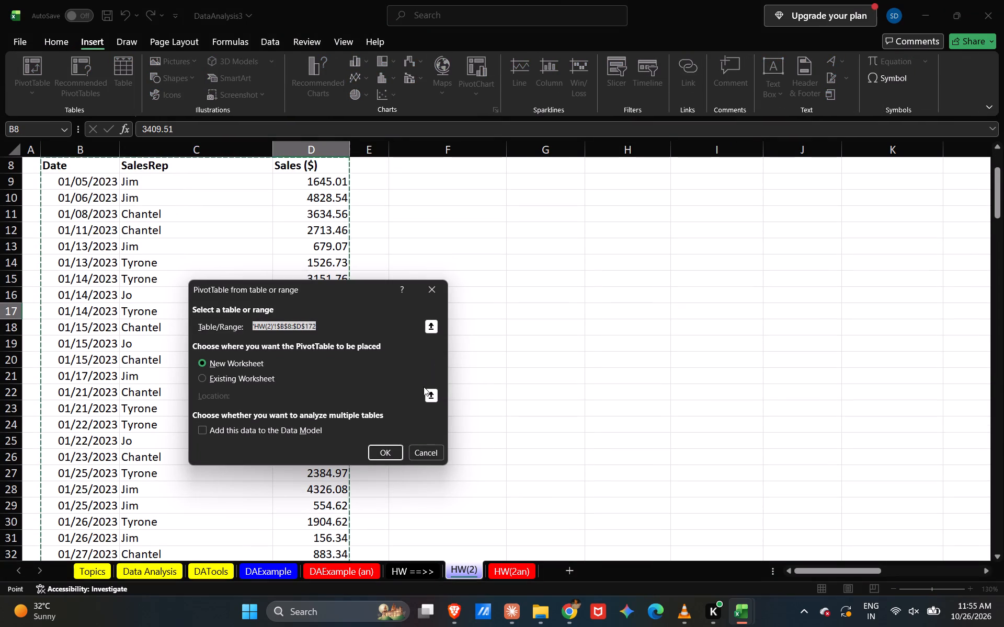
{"action": "left_click", "coordinate": [387, 327]}
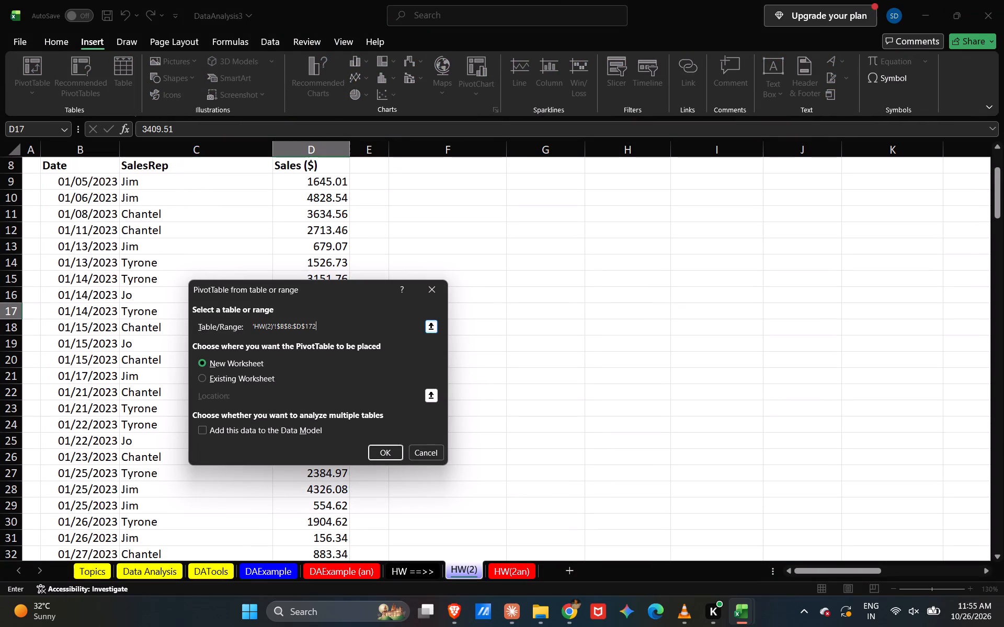
{"action": "left_click", "coordinate": [238, 379]}
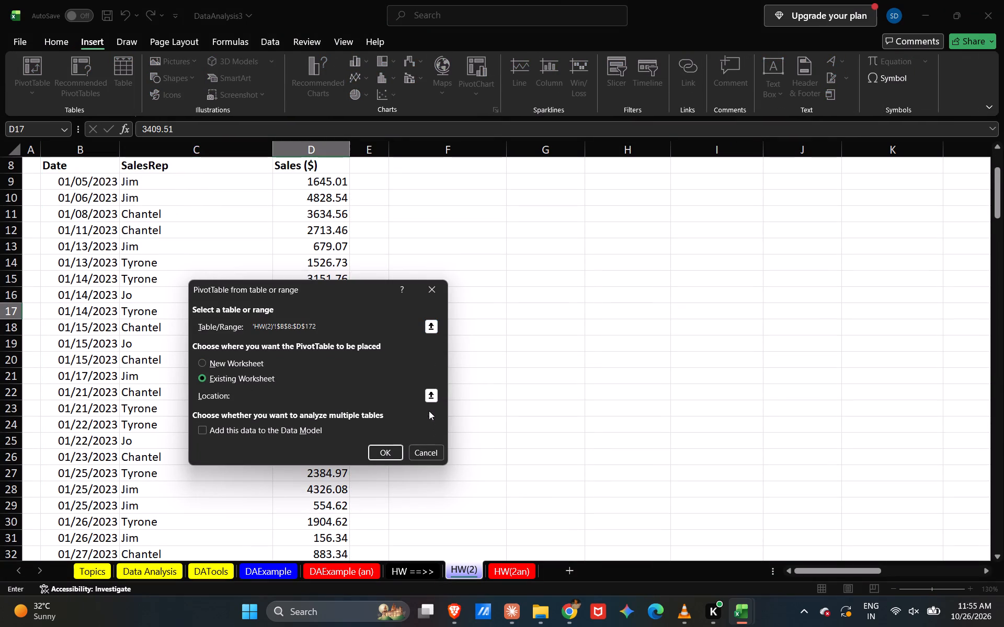
{"action": "left_click", "coordinate": [426, 389]}
{"action": "scroll", "coordinate": [496, 268], "scroll_direction": "up", "scroll_amount": 5}
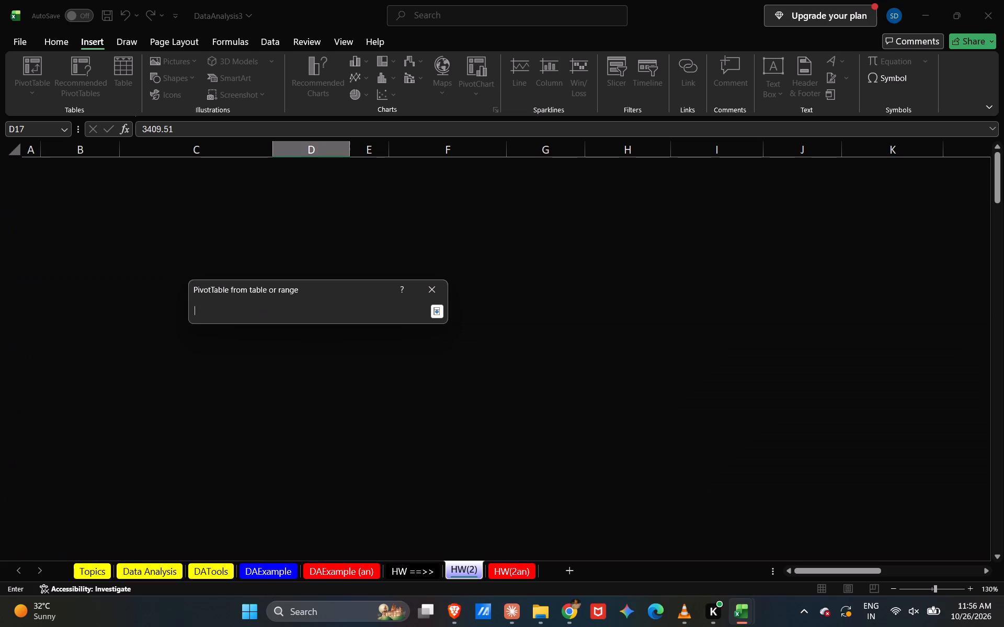
{"action": "scroll", "coordinate": [500, 218], "scroll_direction": "down", "scroll_amount": 5}
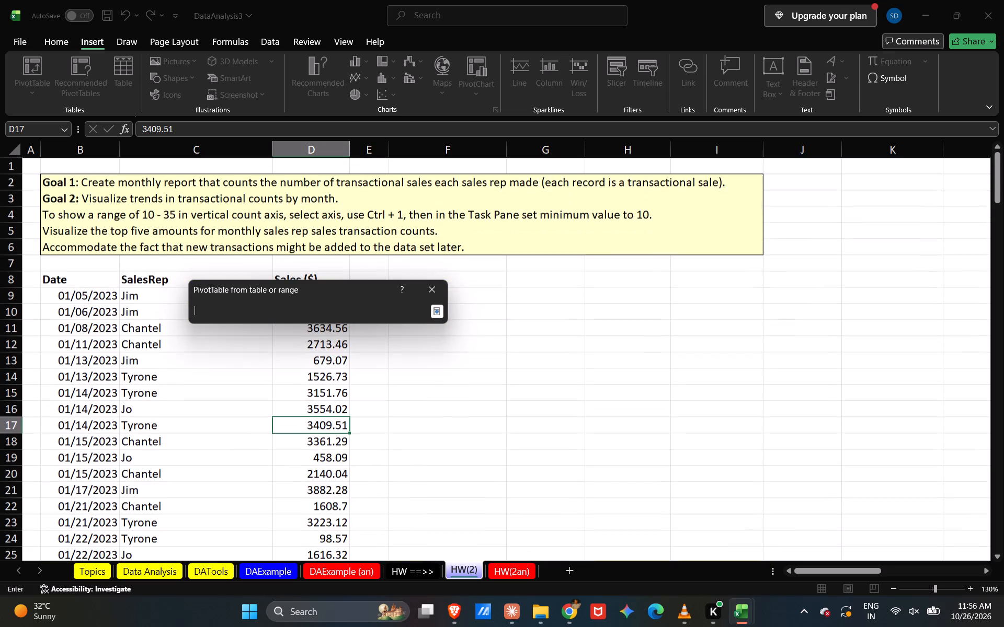
{"action": "left_click", "coordinate": [564, 288]}
{"action": "left_click", "coordinate": [441, 313]}
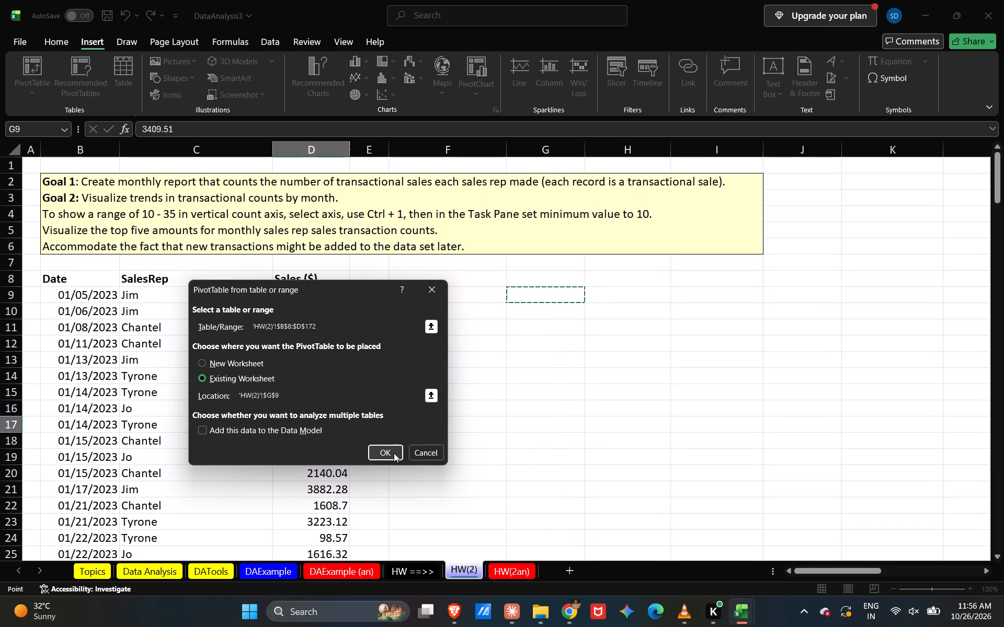
{"action": "left_click", "coordinate": [394, 453]}
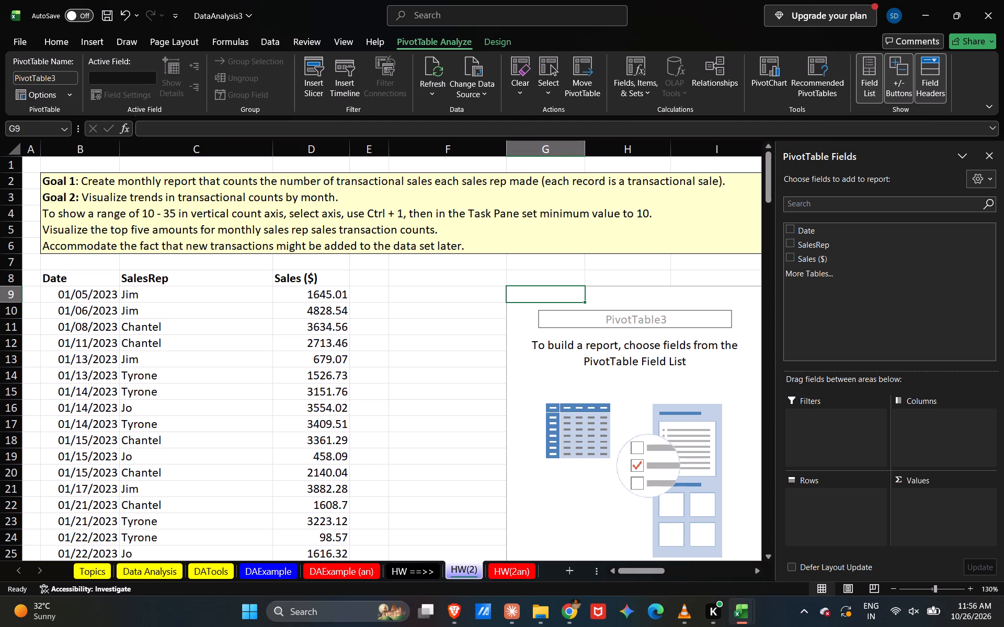
Build the pivot table with SalesRep and Months (Date) as rows and Sum of Sales ($) as values, leaving out Date and Days.
{"action": "left_click", "coordinate": [795, 245]}
{"action": "left_click", "coordinate": [788, 260]}
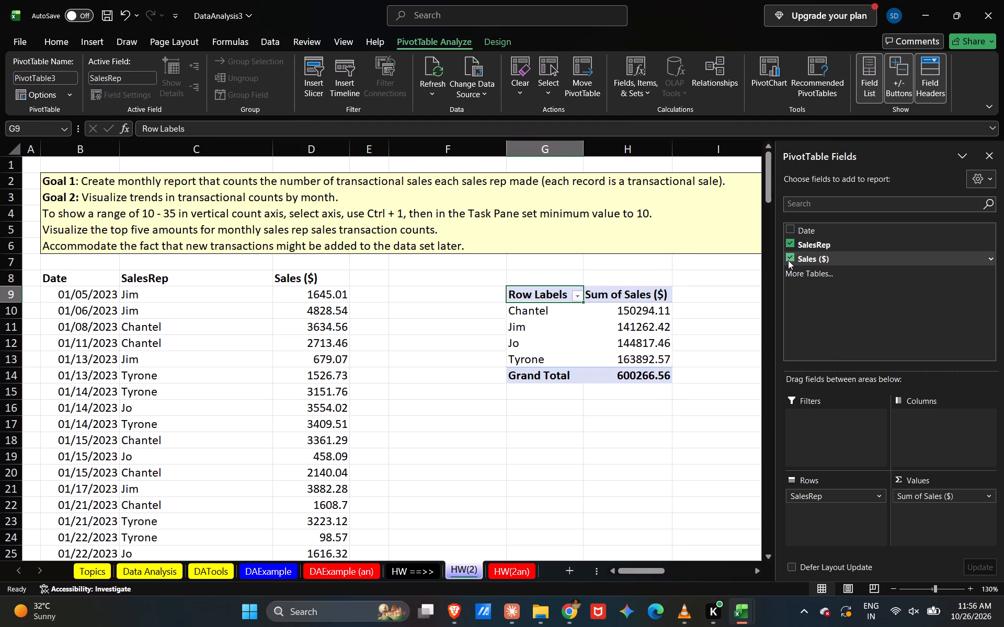
{"action": "left_click", "coordinate": [789, 229]}
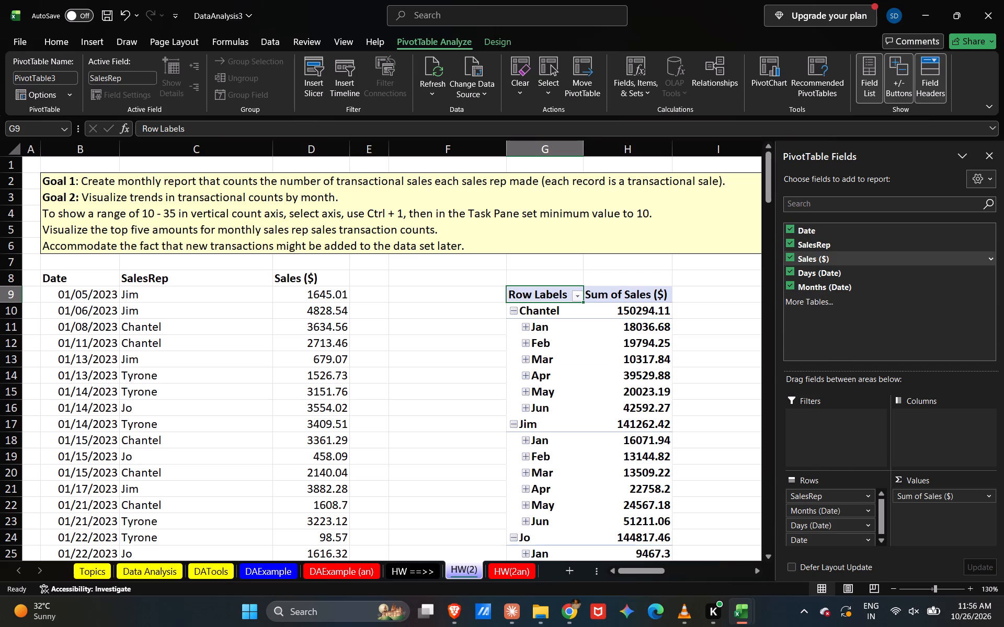
{"action": "left_click", "coordinate": [789, 228]}
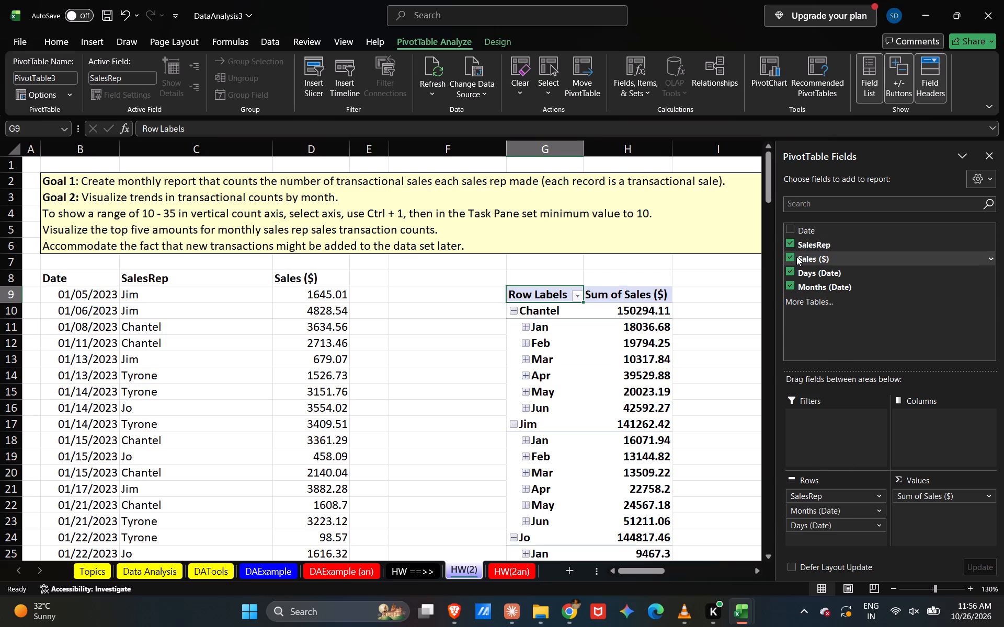
{"action": "left_click", "coordinate": [790, 272]}
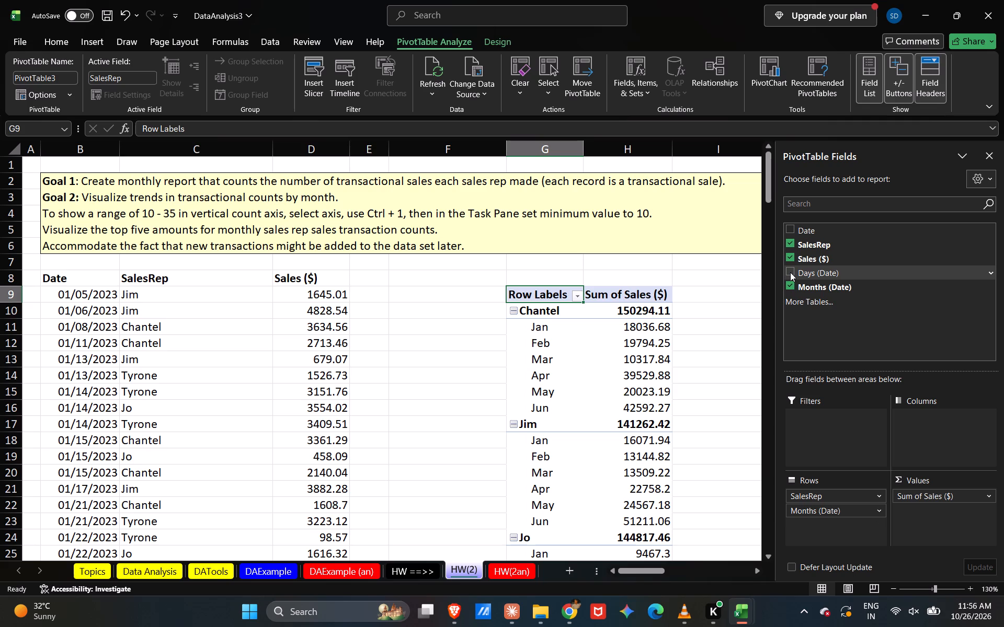
{"action": "left_click", "coordinate": [744, 328]}
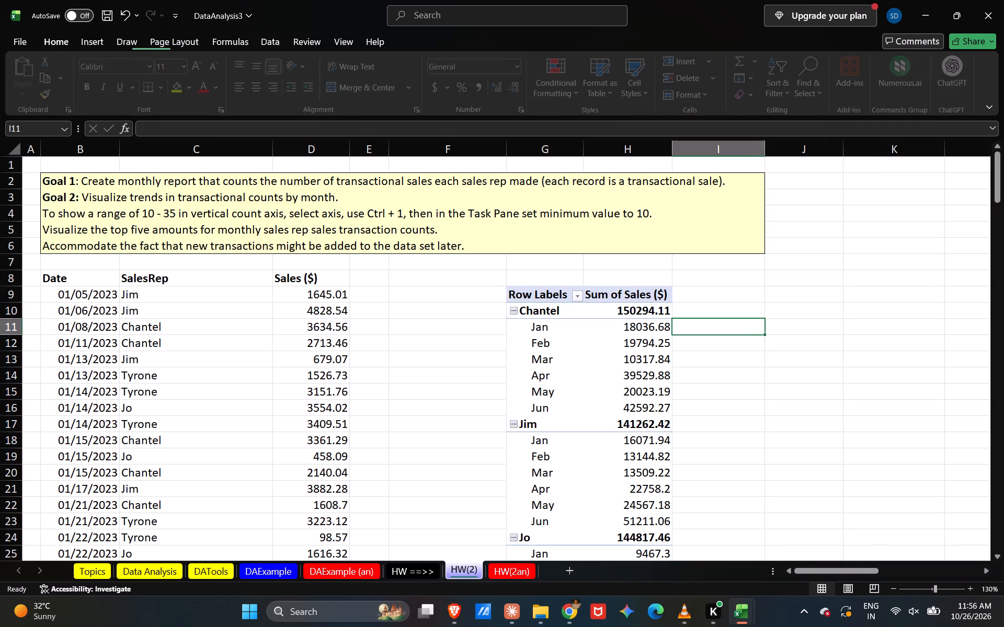
Select the whole new pivot table, G9:H38, and change its report layout to Tabular Form.
{"action": "left_click_drag", "start_coordinate": [546, 292], "coordinate": [653, 558]}
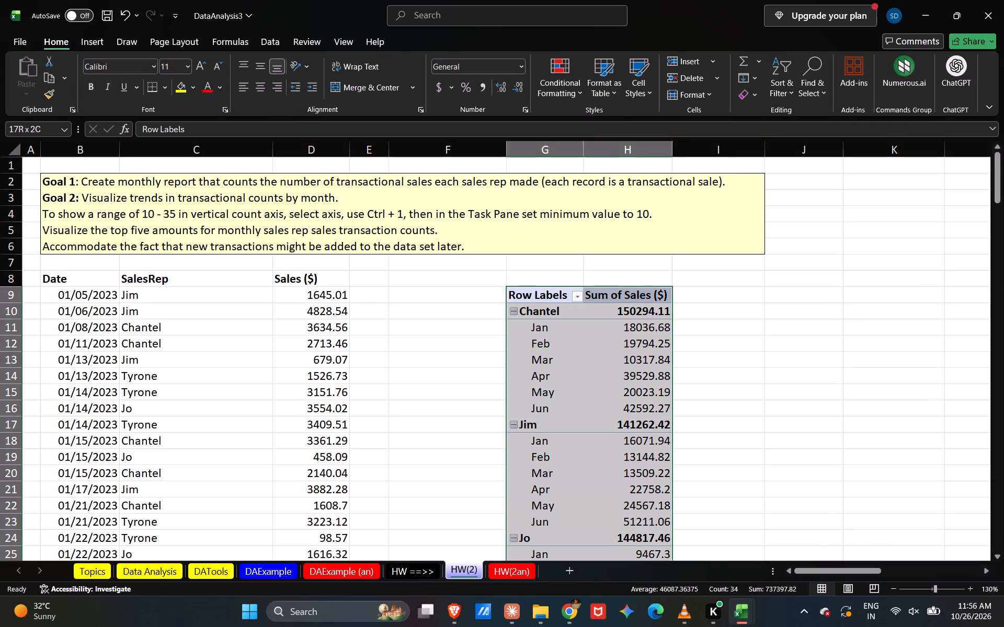
{"action": "left_click_drag", "start_coordinate": [653, 558], "coordinate": [651, 525]}
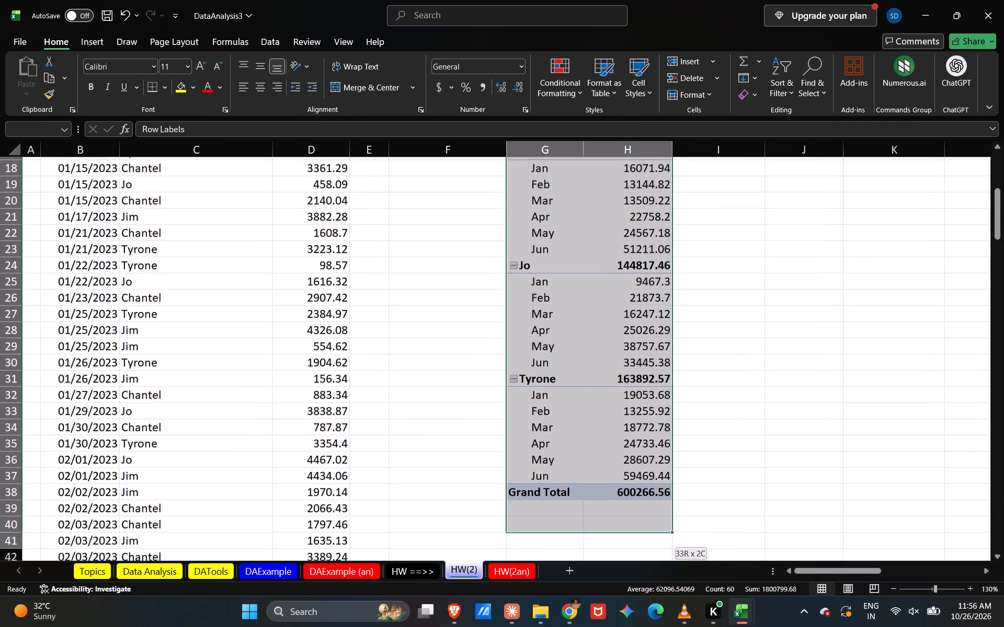
{"action": "left_click_drag", "start_coordinate": [651, 525], "coordinate": [648, 482]}
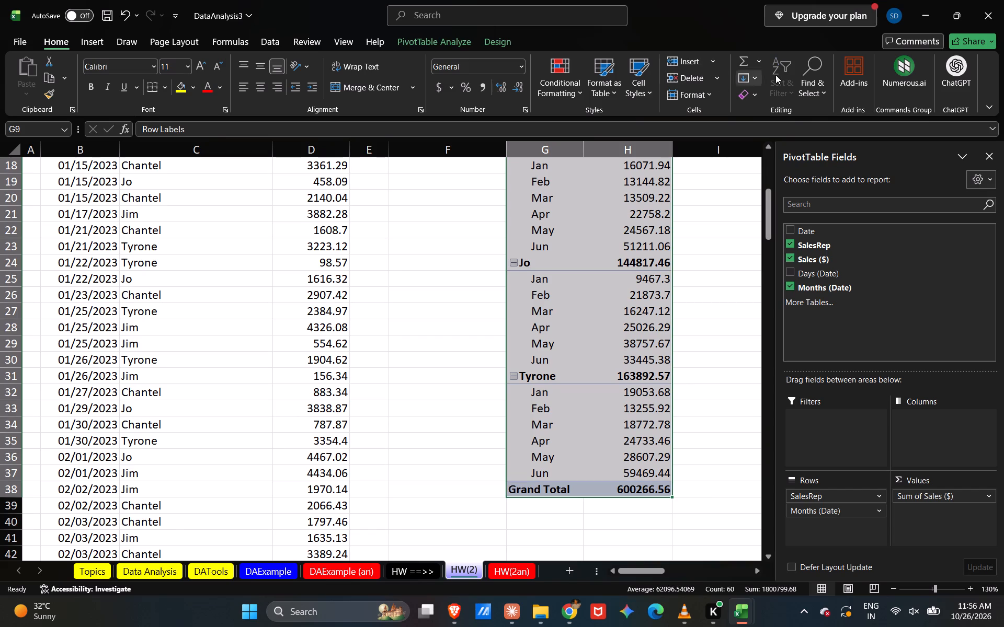
{"action": "left_click", "coordinate": [496, 48]}
{"action": "left_click", "coordinate": [110, 72]}
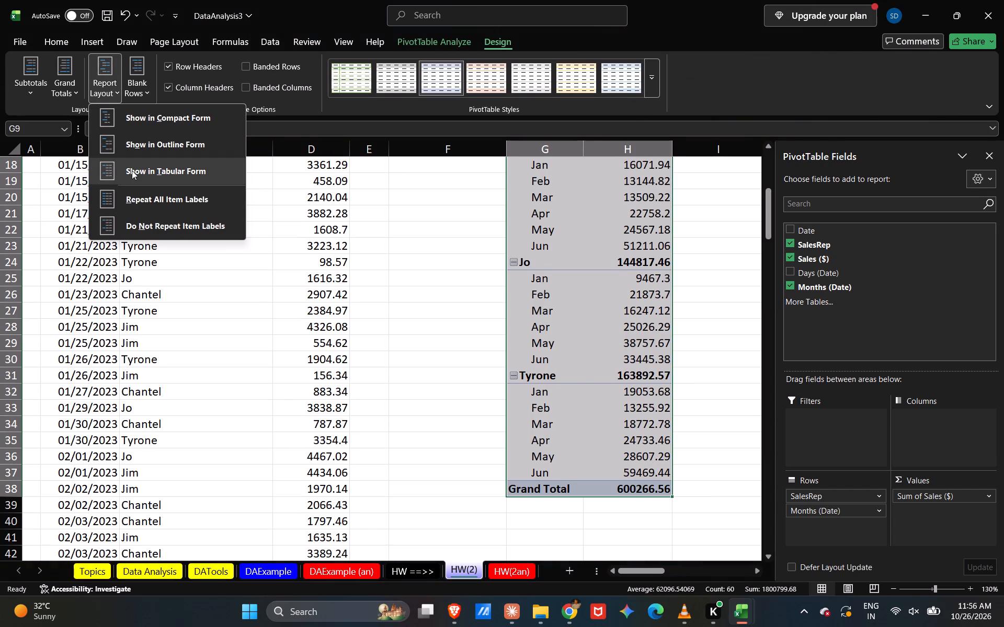
{"action": "left_click", "coordinate": [137, 167]}
{"action": "left_click", "coordinate": [449, 260]}
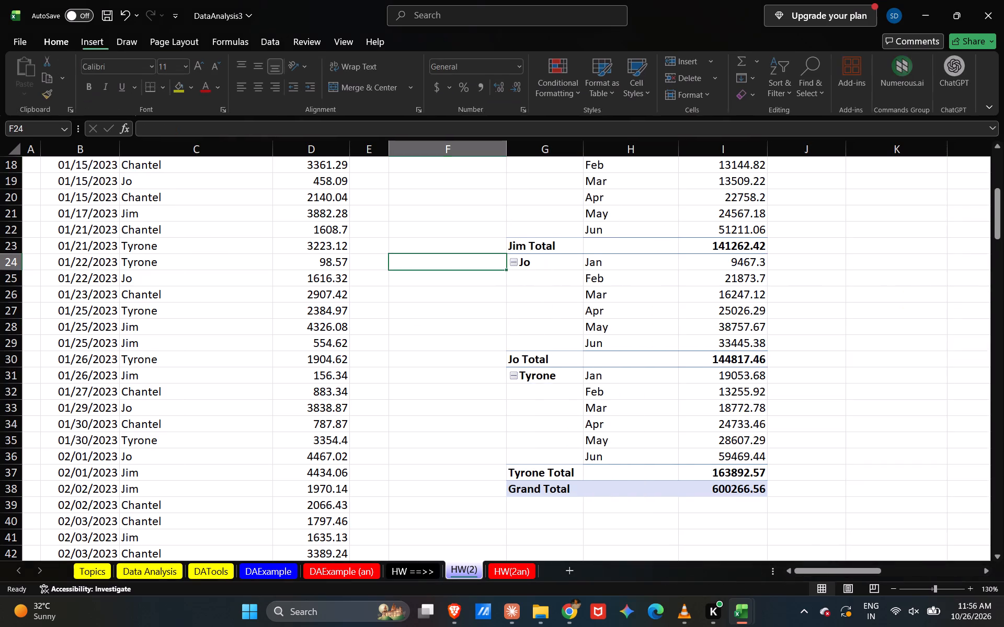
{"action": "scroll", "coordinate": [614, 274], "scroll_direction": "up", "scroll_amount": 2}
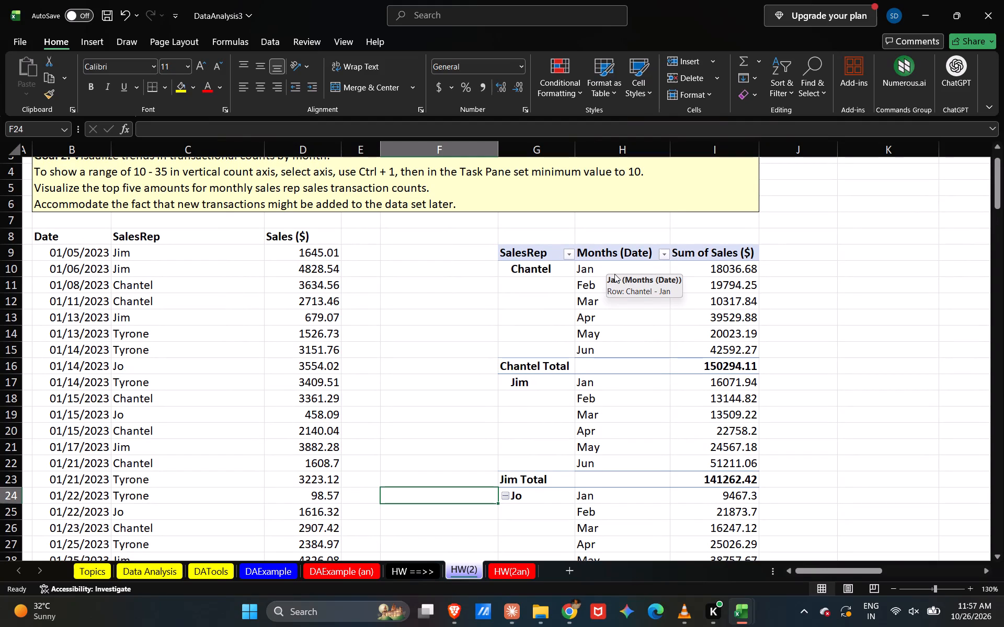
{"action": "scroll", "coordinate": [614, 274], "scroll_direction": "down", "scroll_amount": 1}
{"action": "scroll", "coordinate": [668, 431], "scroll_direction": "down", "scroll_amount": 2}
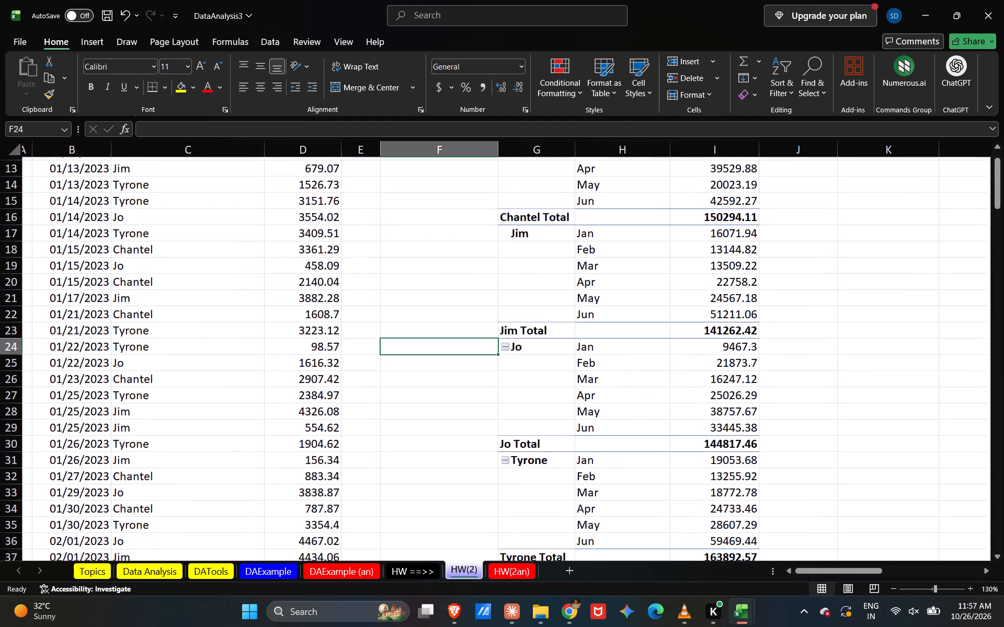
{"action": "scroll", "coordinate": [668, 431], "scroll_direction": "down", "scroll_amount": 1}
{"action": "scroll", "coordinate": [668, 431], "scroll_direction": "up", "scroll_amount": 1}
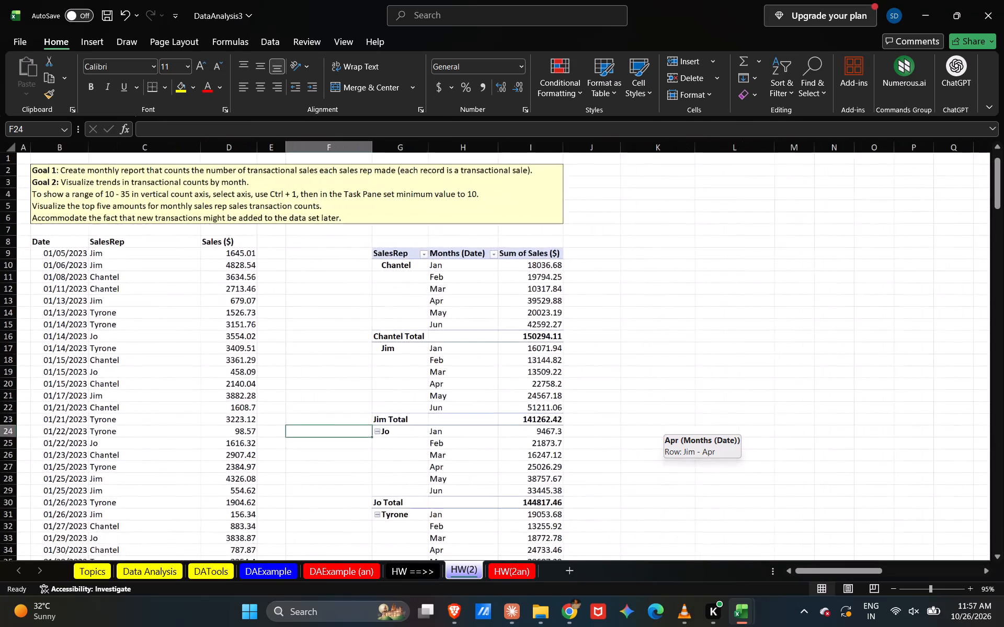
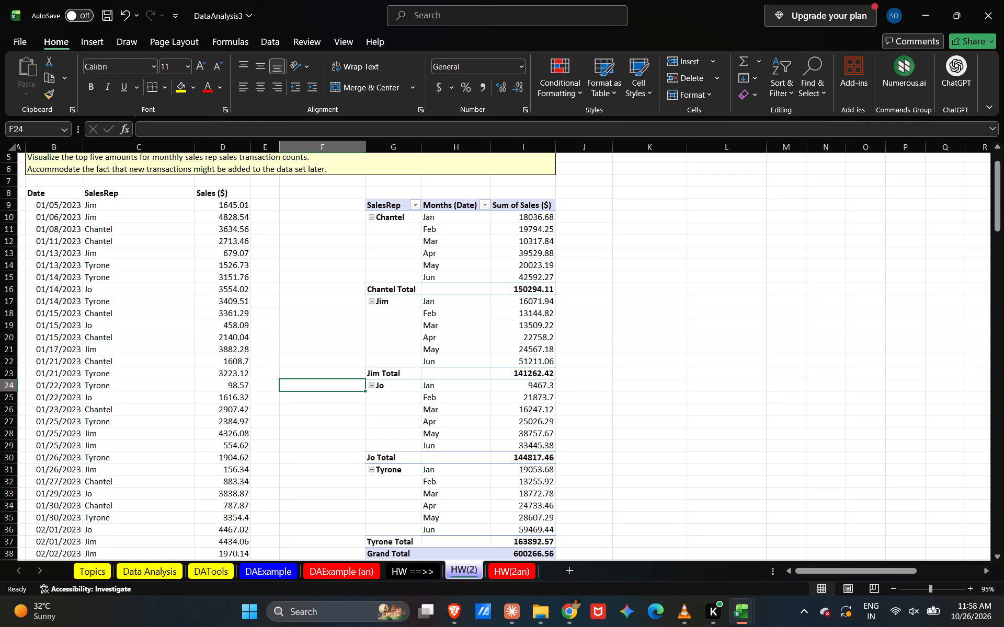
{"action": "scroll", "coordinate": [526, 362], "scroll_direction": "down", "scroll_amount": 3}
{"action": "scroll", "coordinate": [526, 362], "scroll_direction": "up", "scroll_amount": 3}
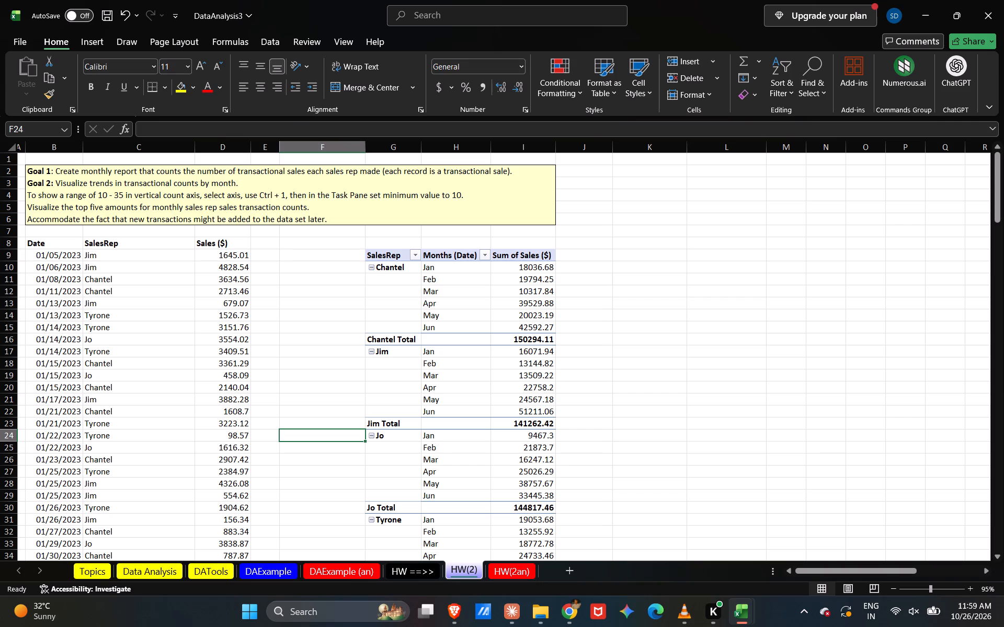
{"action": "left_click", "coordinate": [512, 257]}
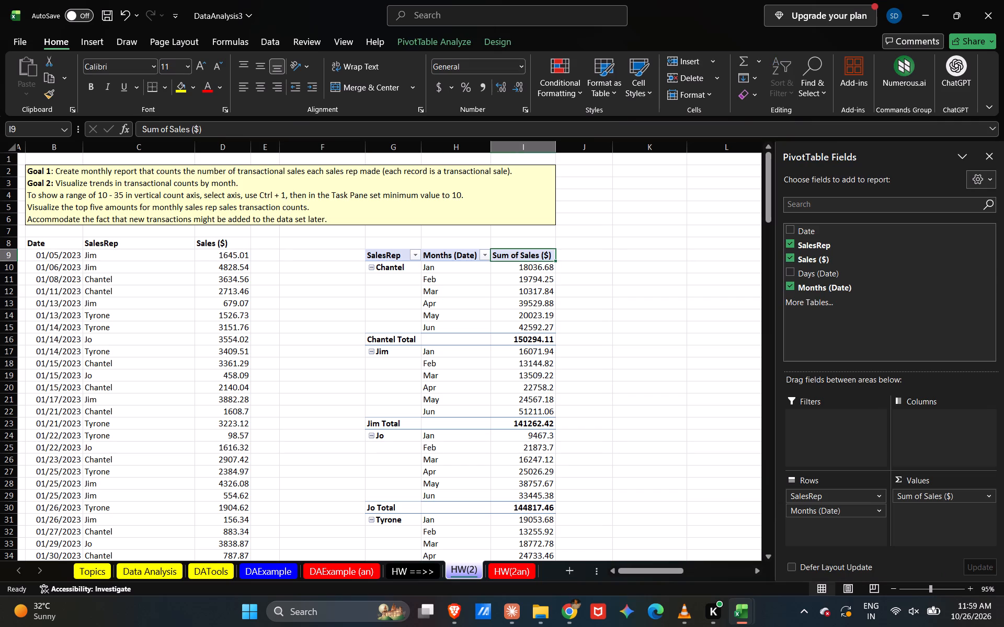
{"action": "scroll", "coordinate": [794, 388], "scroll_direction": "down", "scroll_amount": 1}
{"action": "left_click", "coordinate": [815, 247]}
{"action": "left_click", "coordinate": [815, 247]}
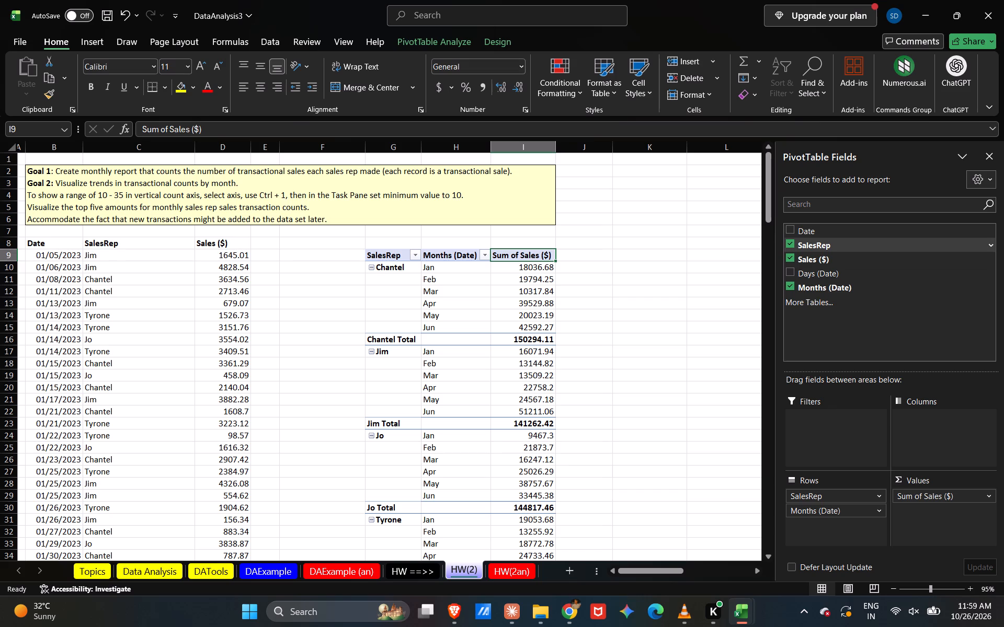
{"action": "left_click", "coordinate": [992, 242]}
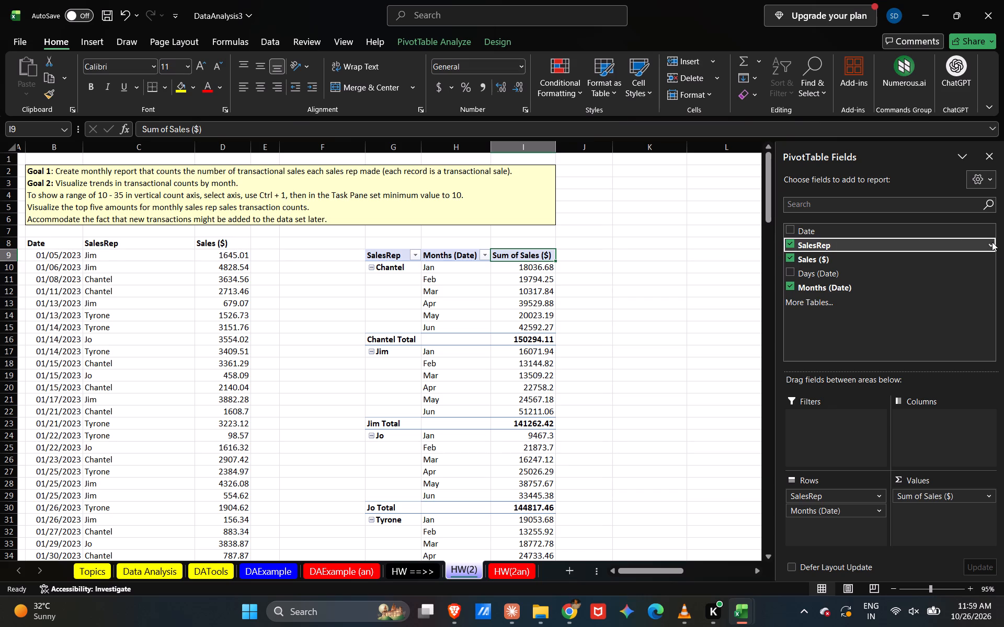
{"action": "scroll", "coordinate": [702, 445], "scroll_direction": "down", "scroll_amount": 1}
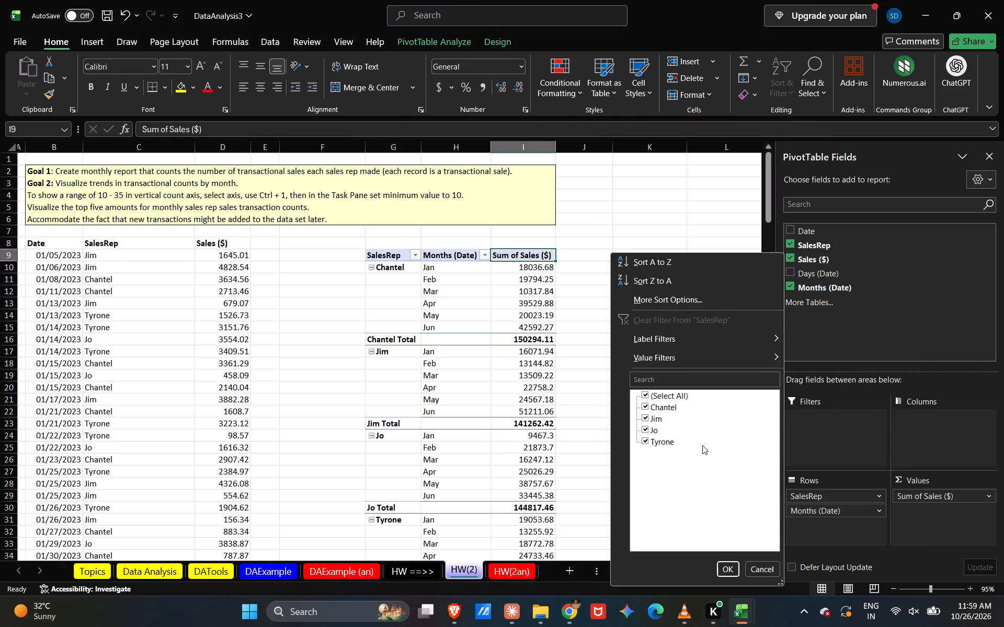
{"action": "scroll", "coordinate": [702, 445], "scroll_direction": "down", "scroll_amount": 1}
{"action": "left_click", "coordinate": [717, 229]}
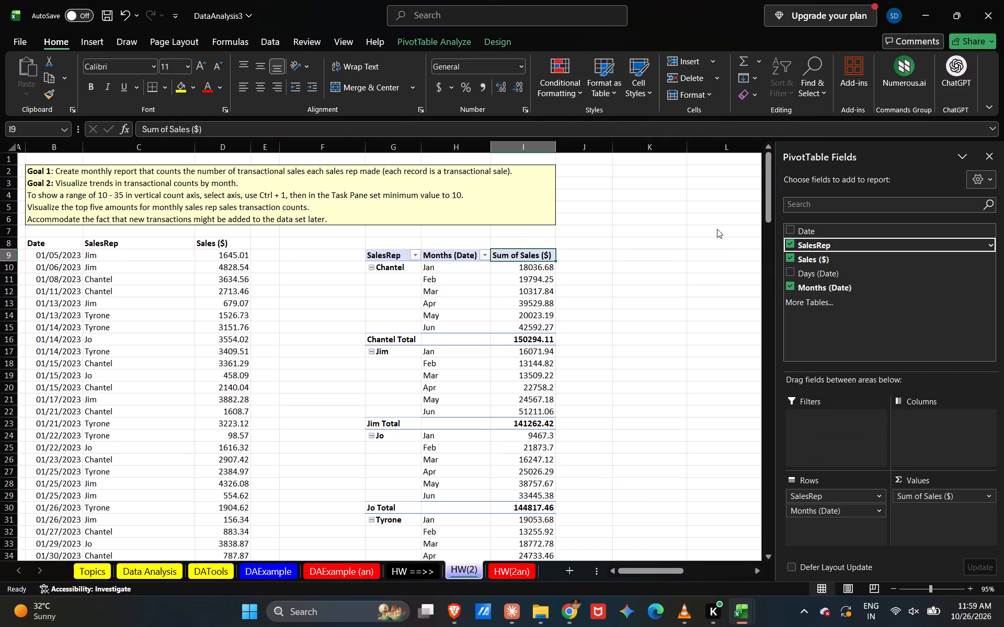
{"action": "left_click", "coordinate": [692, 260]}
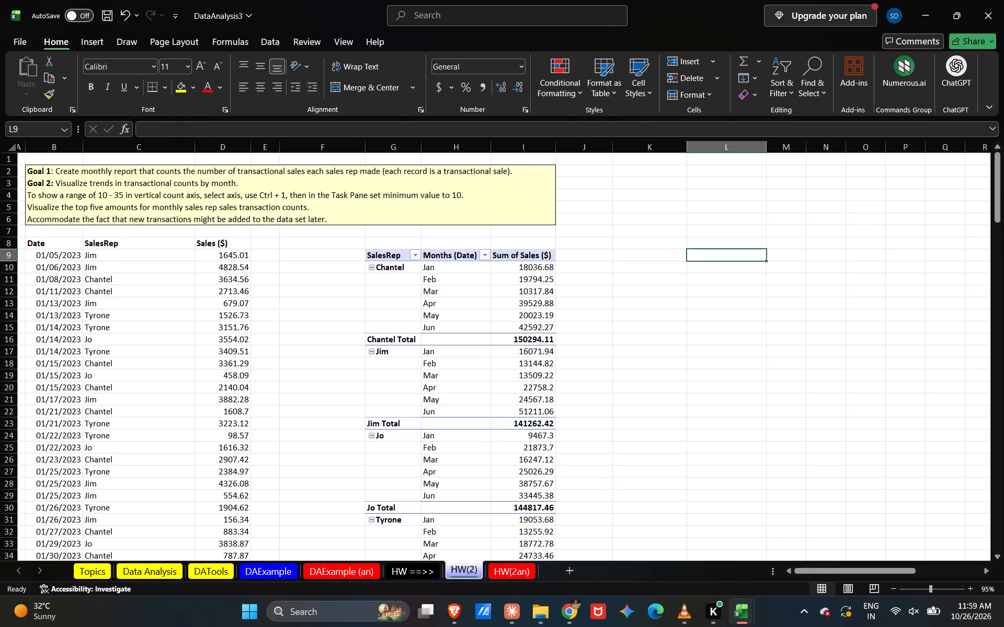
Change the pivot table's Sales ($) values to be summarized by Count instead of Sum.
{"action": "scroll", "coordinate": [598, 318], "scroll_direction": "down", "scroll_amount": 1}
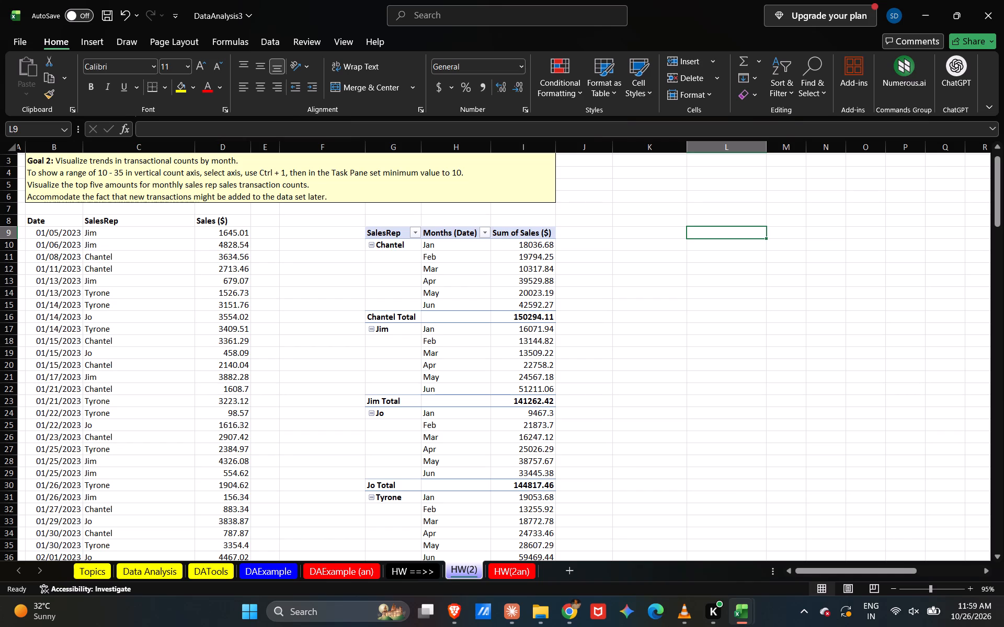
{"action": "left_click", "coordinate": [529, 246]}
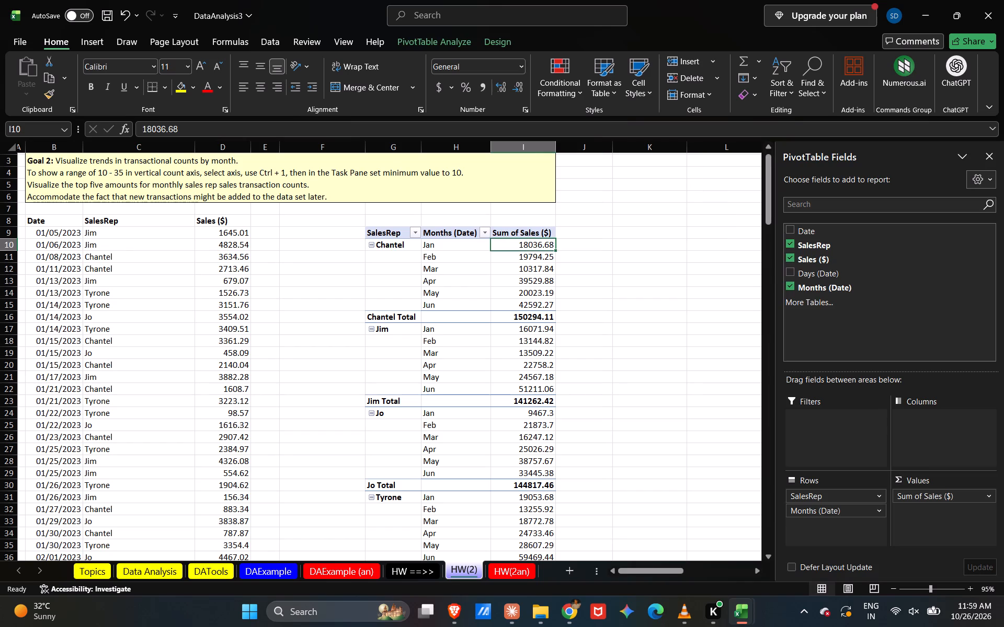
{"action": "right_click", "coordinate": [529, 246]}
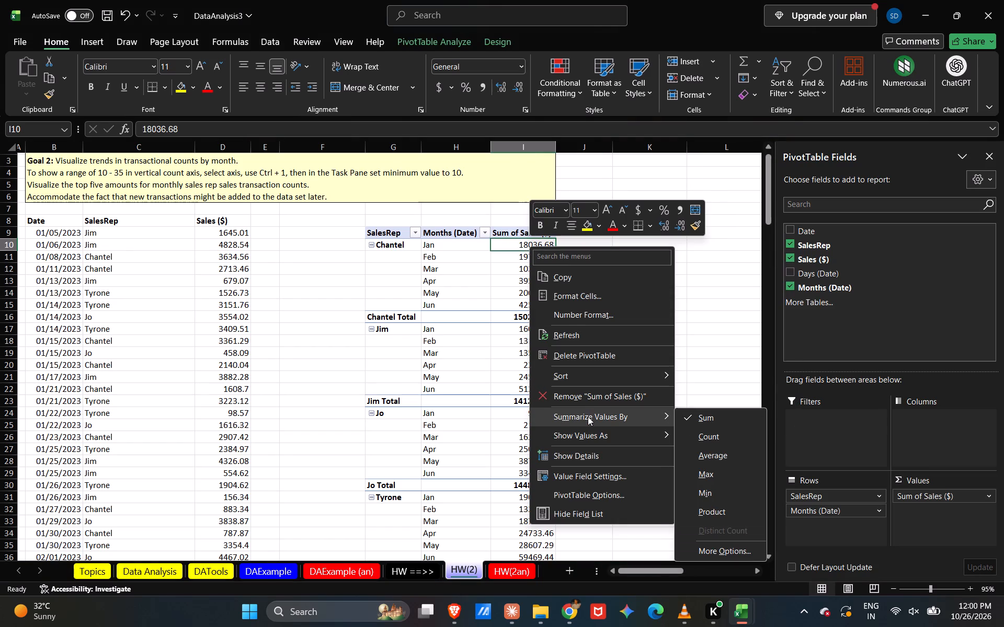
{"action": "left_click", "coordinate": [706, 442]}
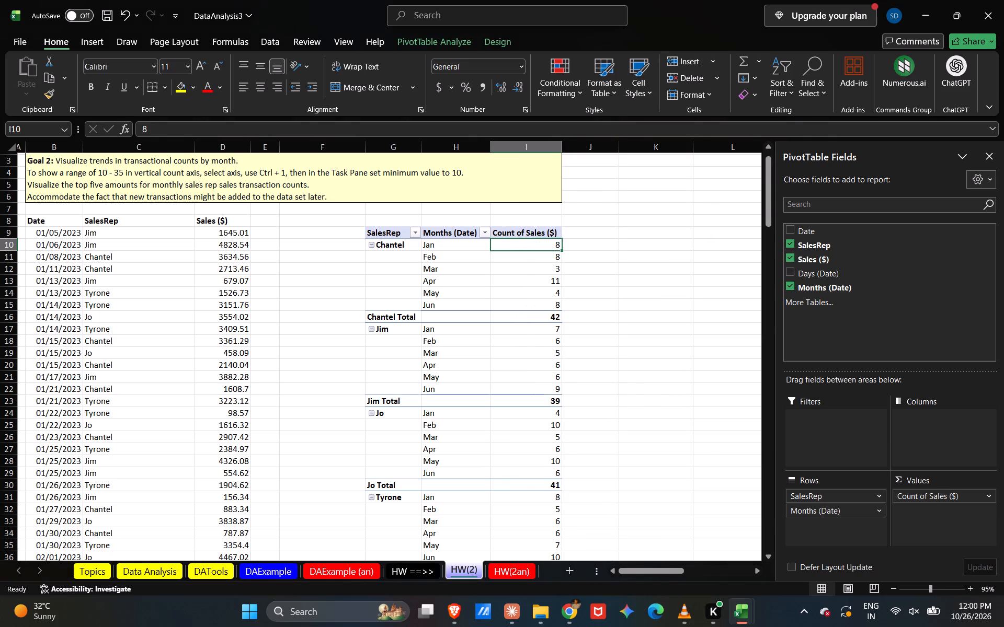
{"action": "left_click", "coordinate": [623, 402]}
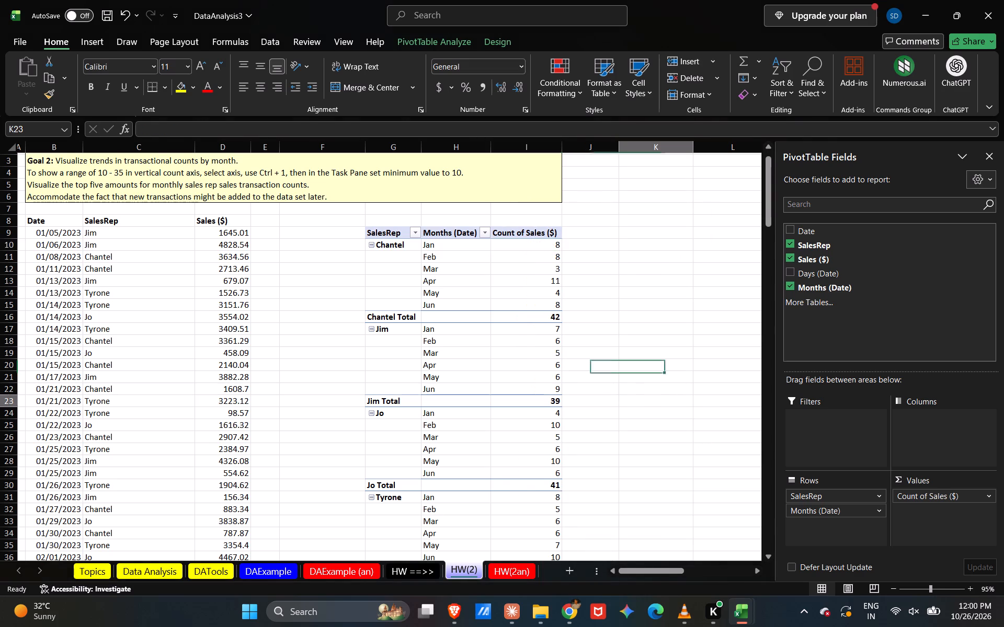
Enter the note "apply count by clicking rightt" in cell K9, beside the pivot table.
{"action": "left_click", "coordinate": [631, 230]}
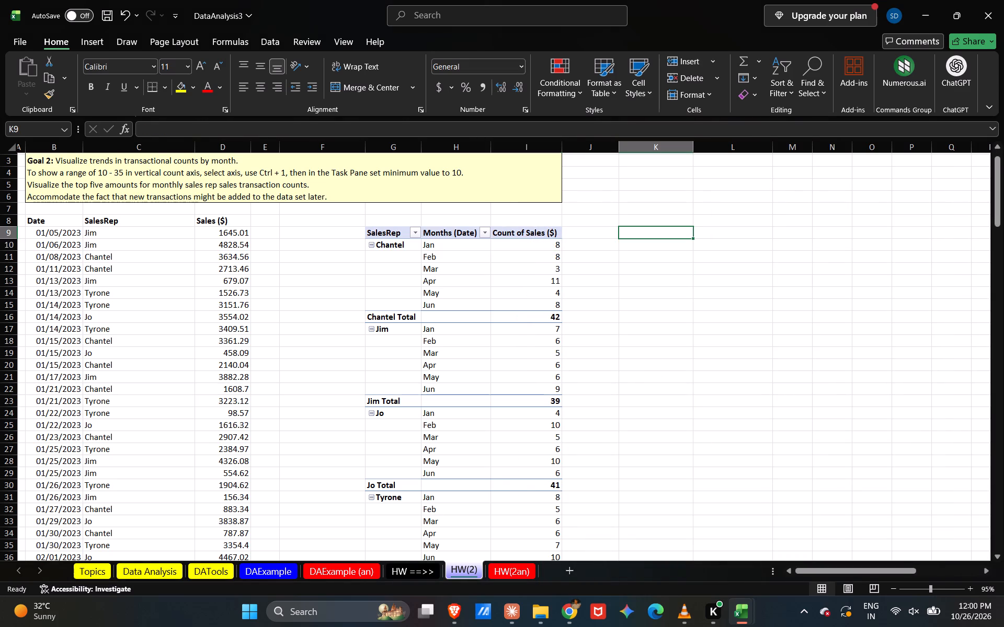
{"action": "type", "text": "appk"}
{"action": "key", "text": "space"}
{"action": "key", "text": "BackSpace"}
{"action": "key", "text": "BackSpace"}
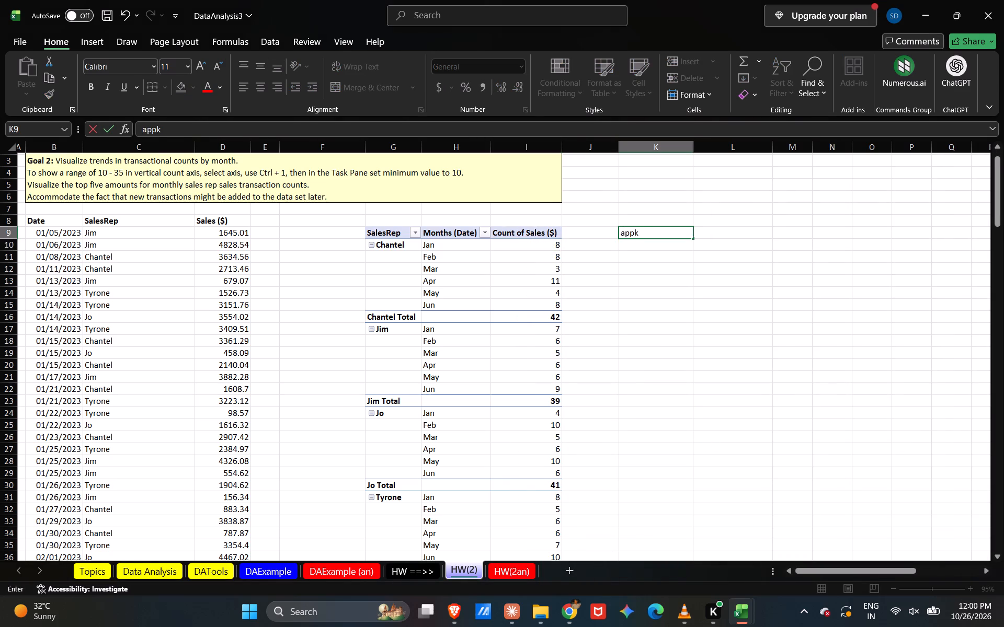
{"action": "type", "text": "ly cout"}
{"action": "key", "text": "space"}
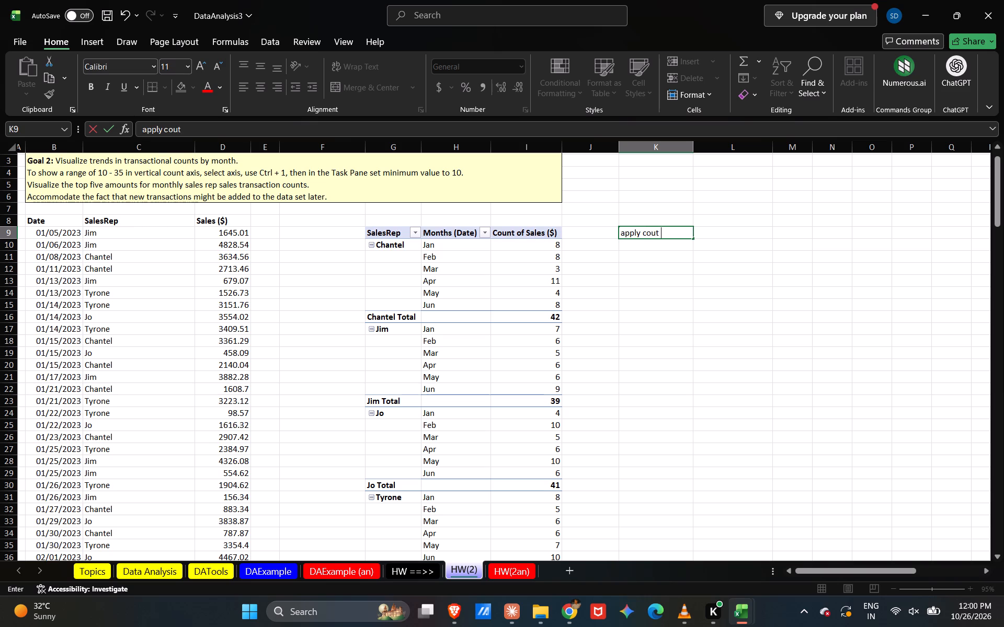
{"action": "key", "text": "BackSpace"}
{"action": "key", "text": "BackSpace"}
{"action": "type", "text": "nt by cli"}
{"action": "type", "text": "cik"}
{"action": "key", "text": "BackSpace"}
{"action": "key", "text": "BackSpace"}
{"action": "type", "text": "king irght"}
{"action": "key", "text": "space"}
{"action": "key", "text": "BackSpace"}
{"action": "key", "text": "BackSpace"}
{"action": "key", "text": "BackSpace"}
{"action": "key", "text": "BackSpace"}
{"action": "key", "text": "BackSpace"}
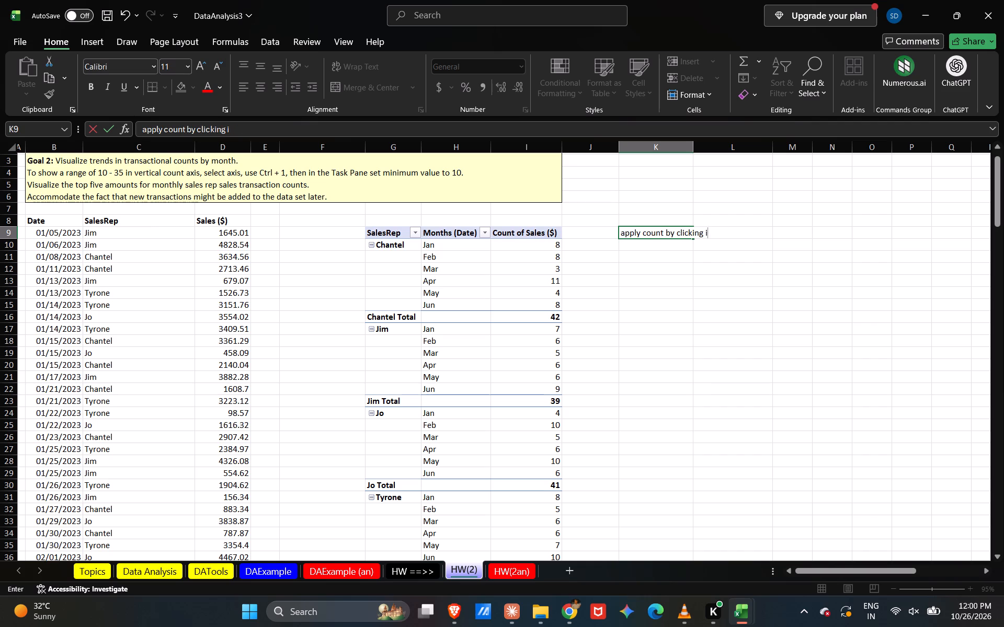
{"action": "key", "text": "BackSpace"}
{"action": "type", "text": "rightt"}
{"action": "left_click", "coordinate": [669, 316]}
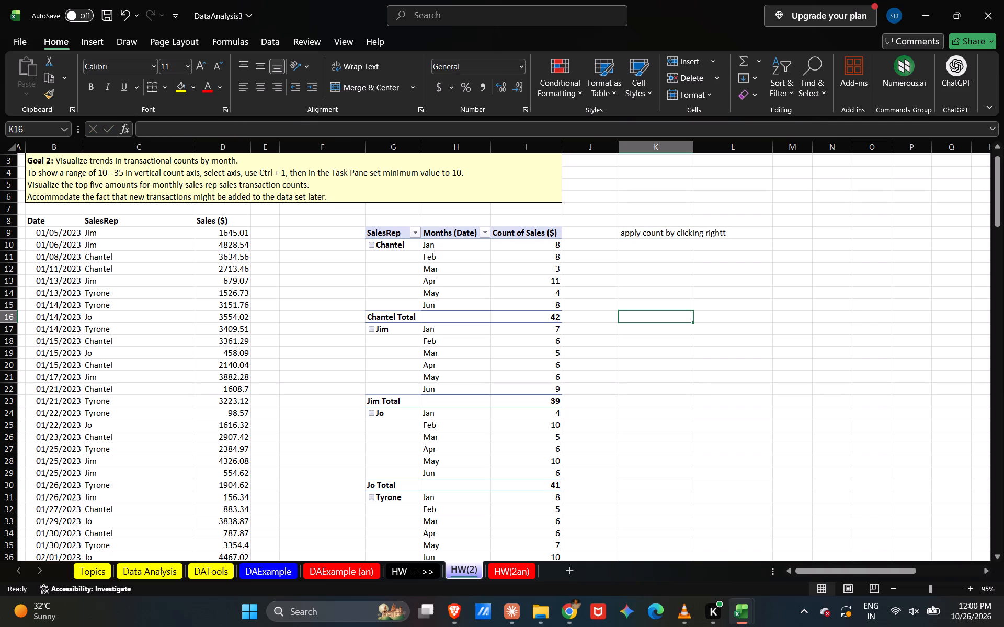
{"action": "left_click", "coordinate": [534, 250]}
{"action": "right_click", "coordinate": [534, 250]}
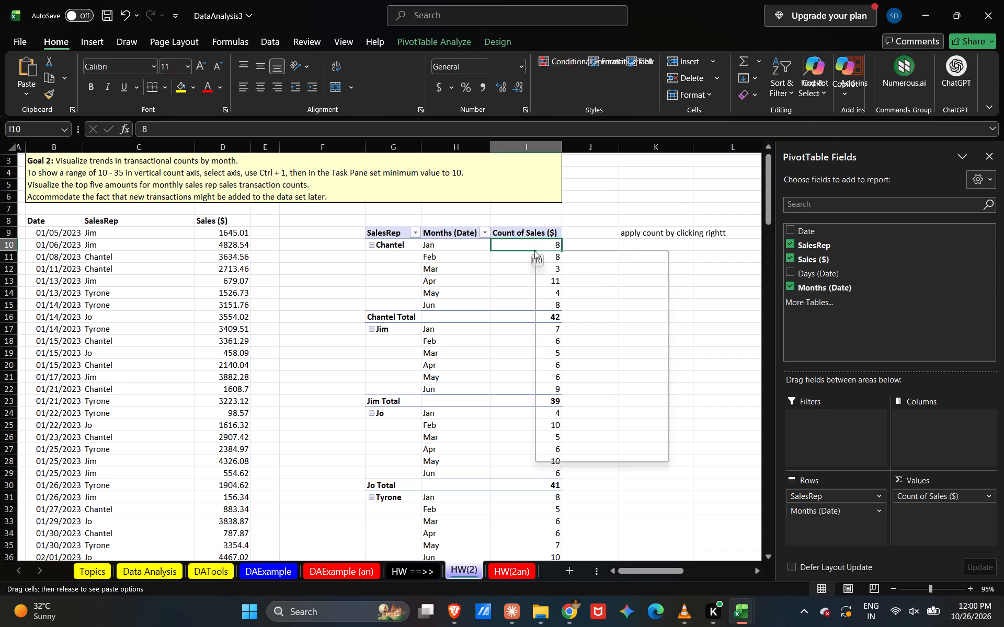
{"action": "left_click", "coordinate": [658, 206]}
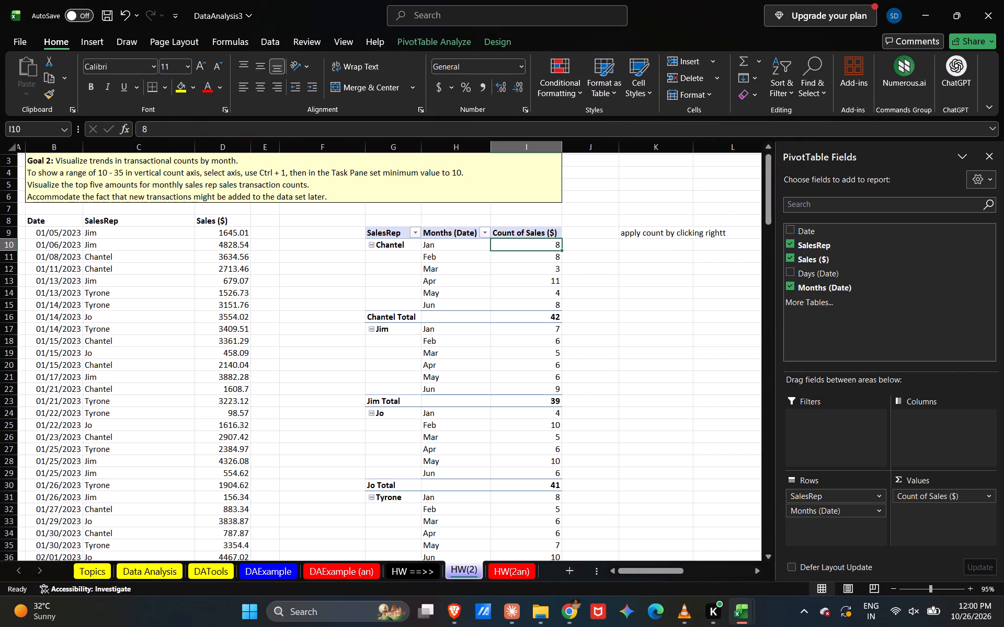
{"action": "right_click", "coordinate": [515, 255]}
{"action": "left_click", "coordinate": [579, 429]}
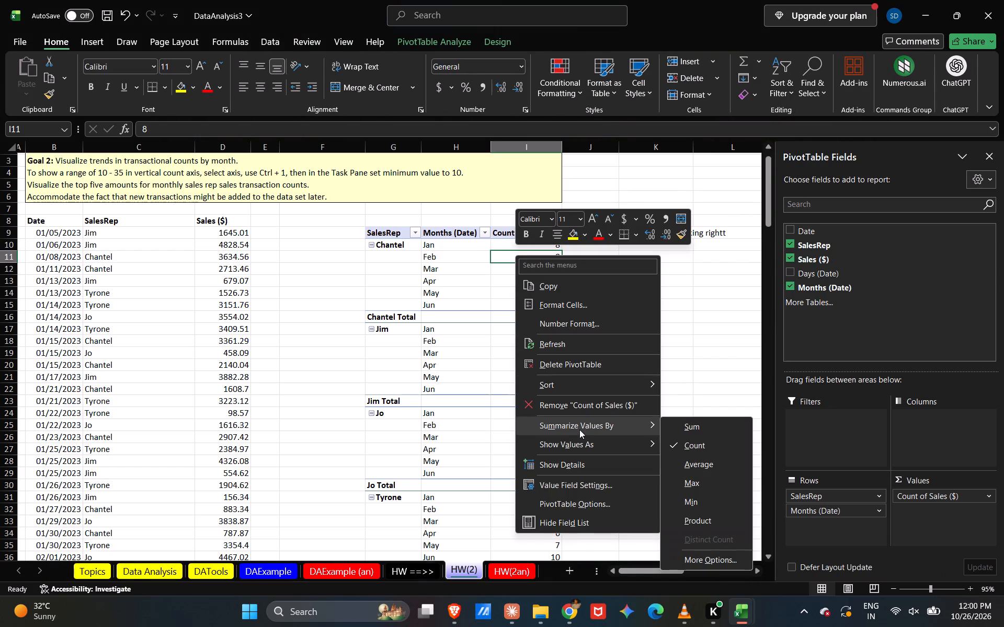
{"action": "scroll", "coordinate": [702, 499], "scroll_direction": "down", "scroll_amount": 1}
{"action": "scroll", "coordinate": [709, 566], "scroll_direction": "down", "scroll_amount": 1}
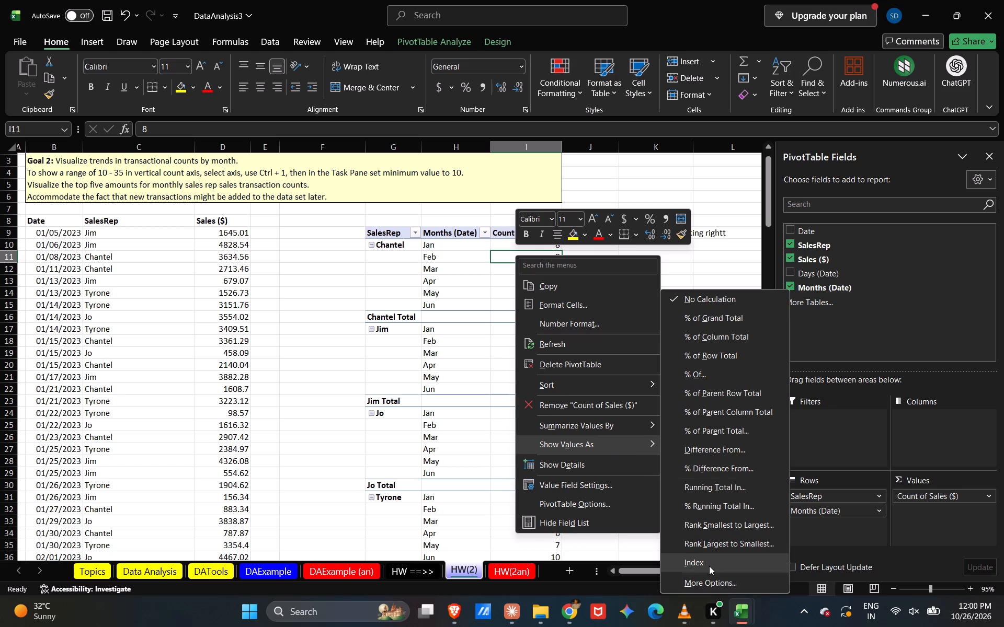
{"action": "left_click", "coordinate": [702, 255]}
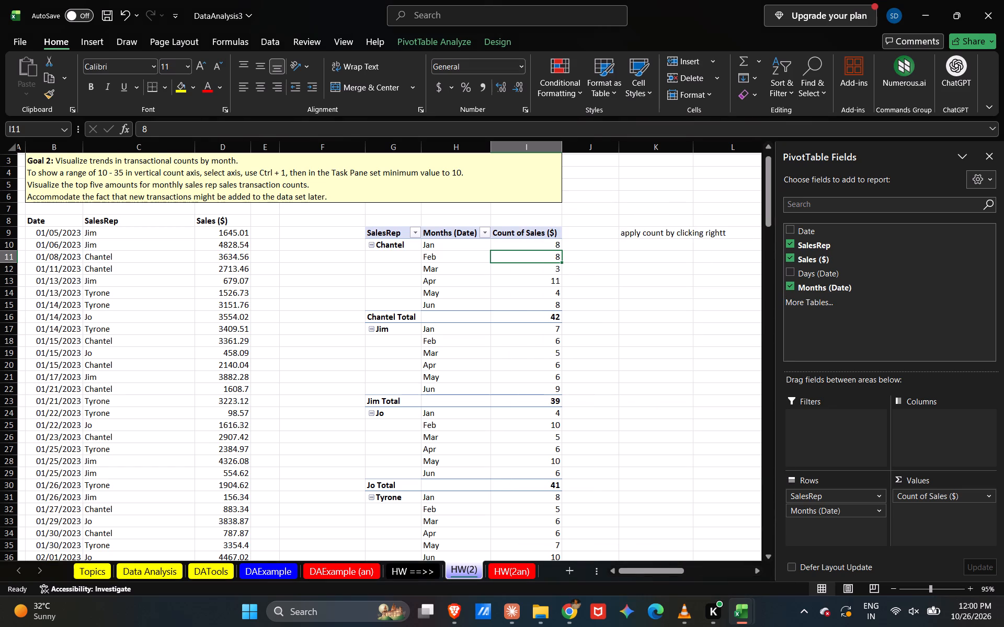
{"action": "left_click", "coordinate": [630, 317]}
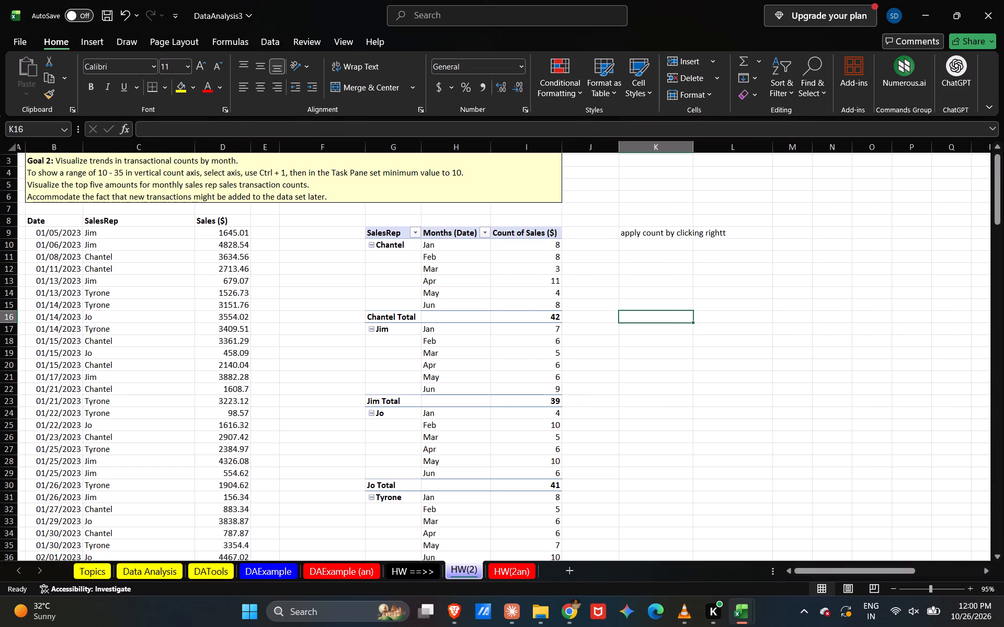
Select the whole pivot table, G9:I38, and insert a basic Line PivotChart of the sales counts by SalesRep and month.
{"action": "left_click_drag", "start_coordinate": [401, 230], "coordinate": [549, 571]}
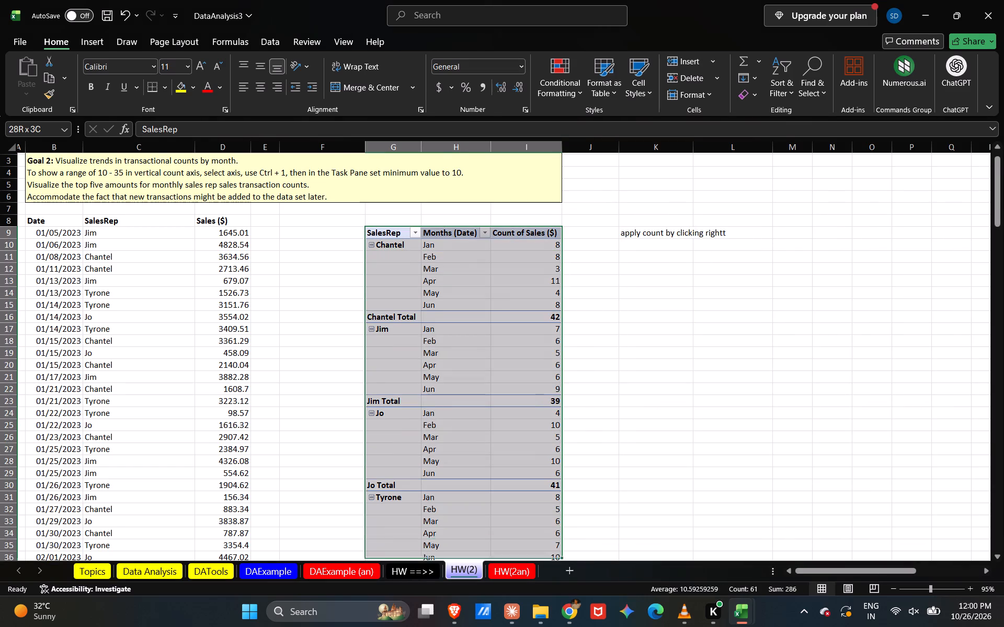
{"action": "left_click_drag", "start_coordinate": [549, 571], "coordinate": [556, 529]}
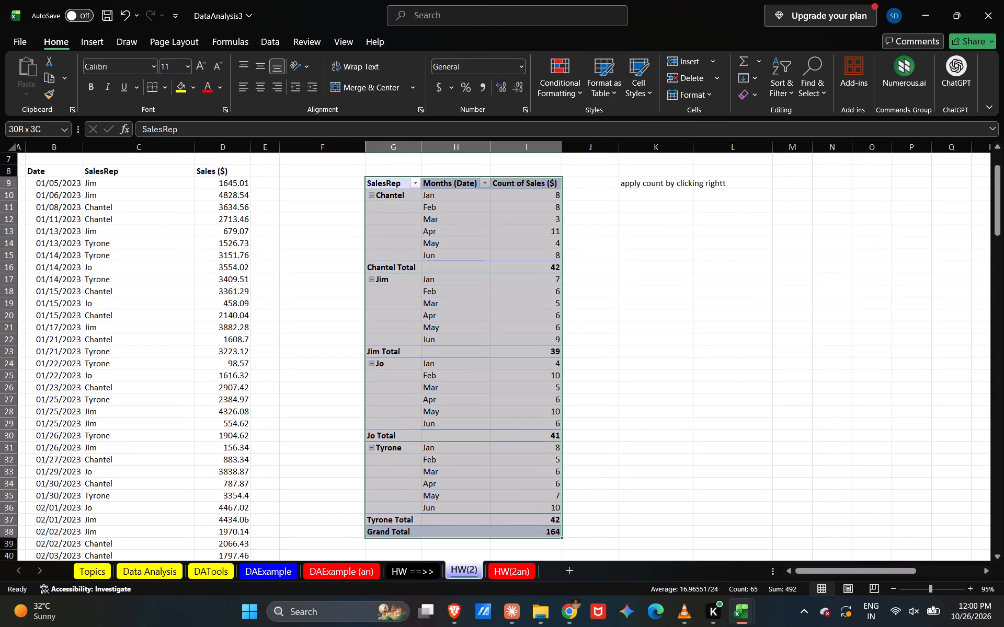
{"action": "left_click_drag", "start_coordinate": [556, 529], "coordinate": [555, 528]}
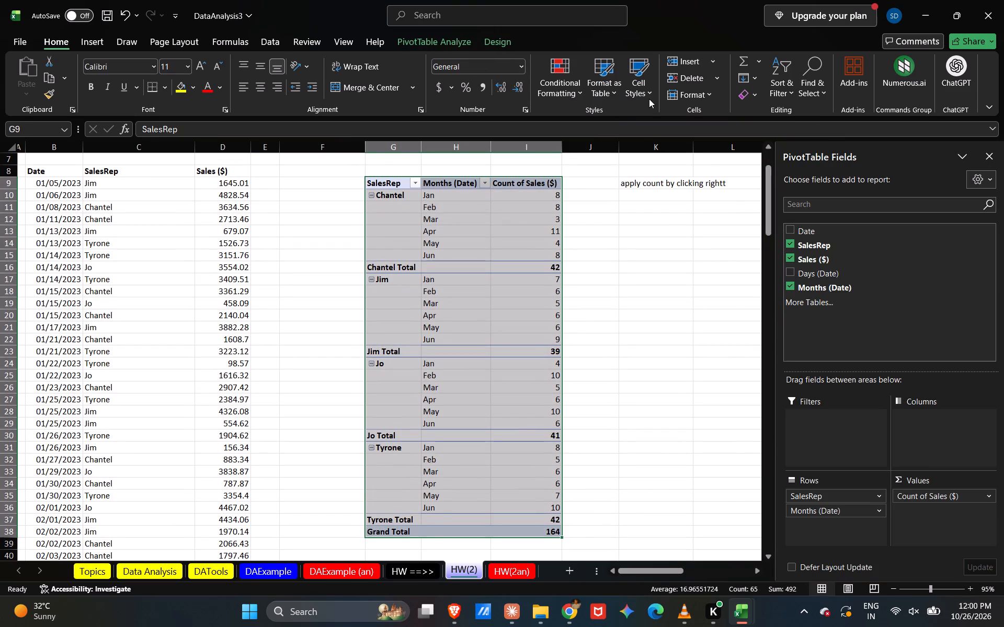
{"action": "left_click", "coordinate": [440, 34]}
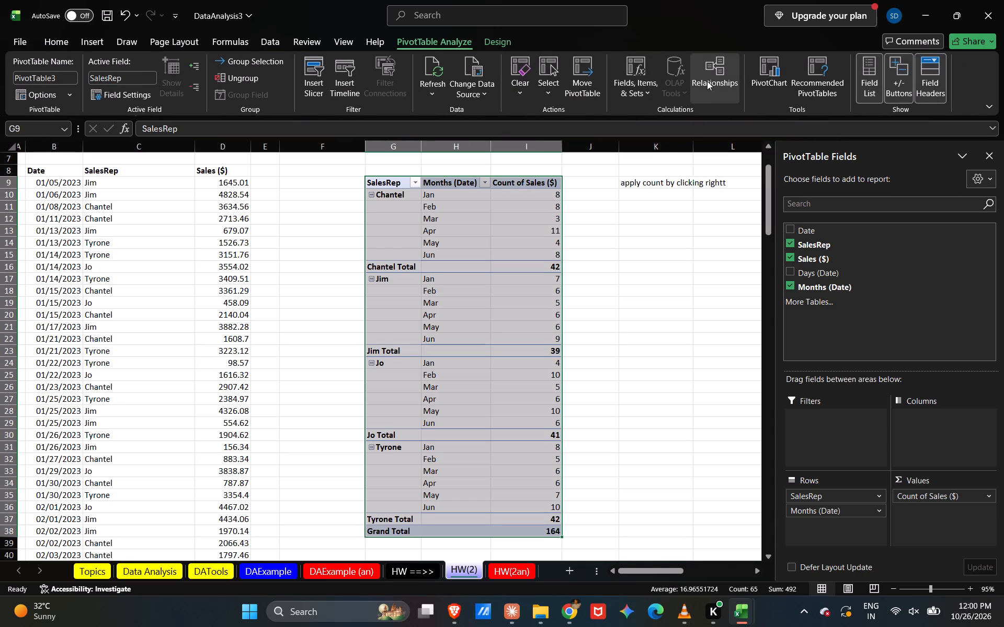
{"action": "left_click", "coordinate": [778, 68]}
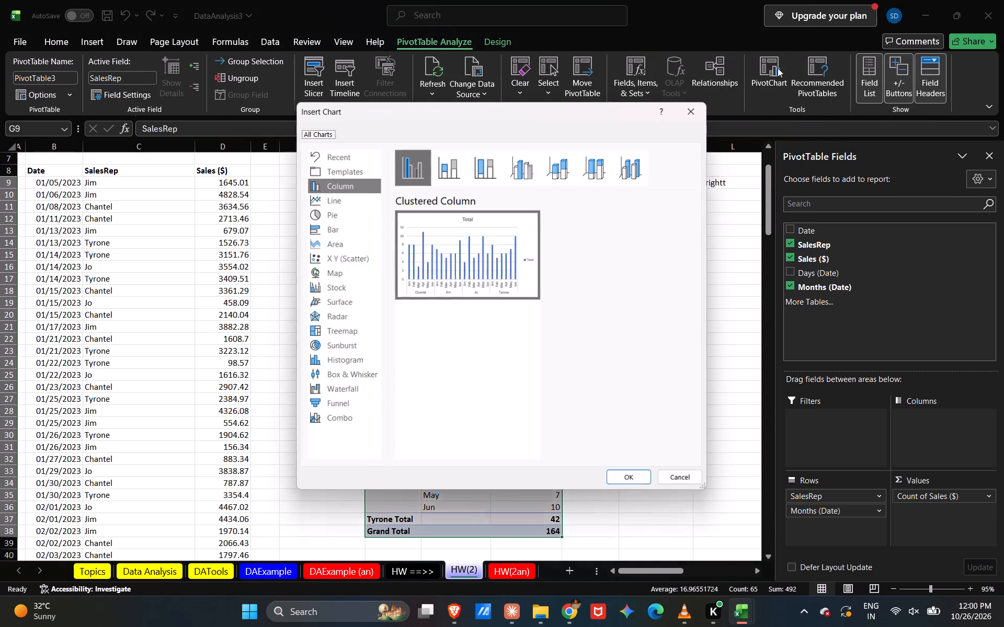
{"action": "left_click", "coordinate": [322, 203]}
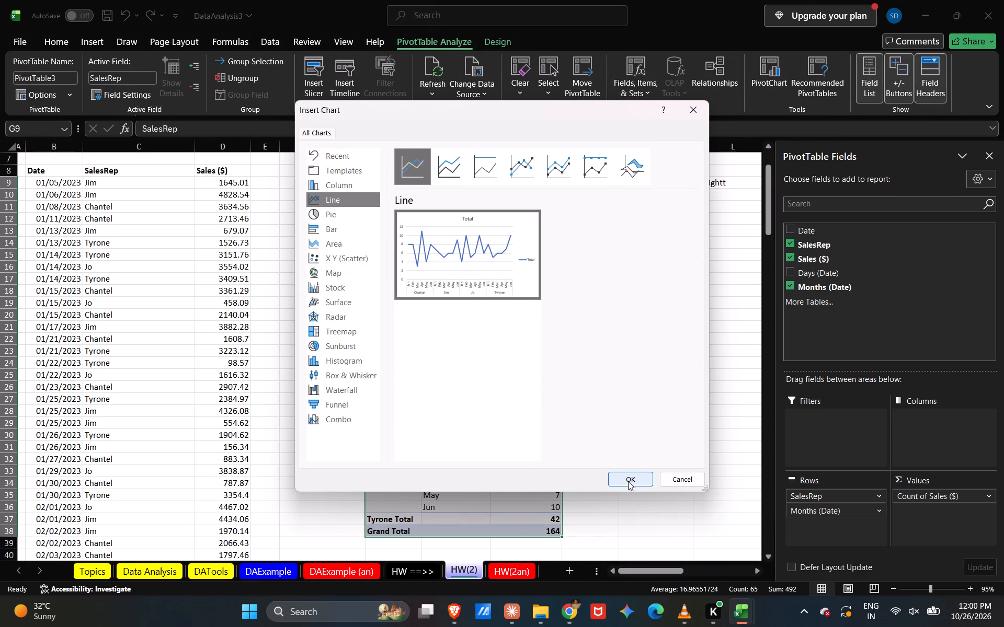
{"action": "left_click", "coordinate": [628, 485]}
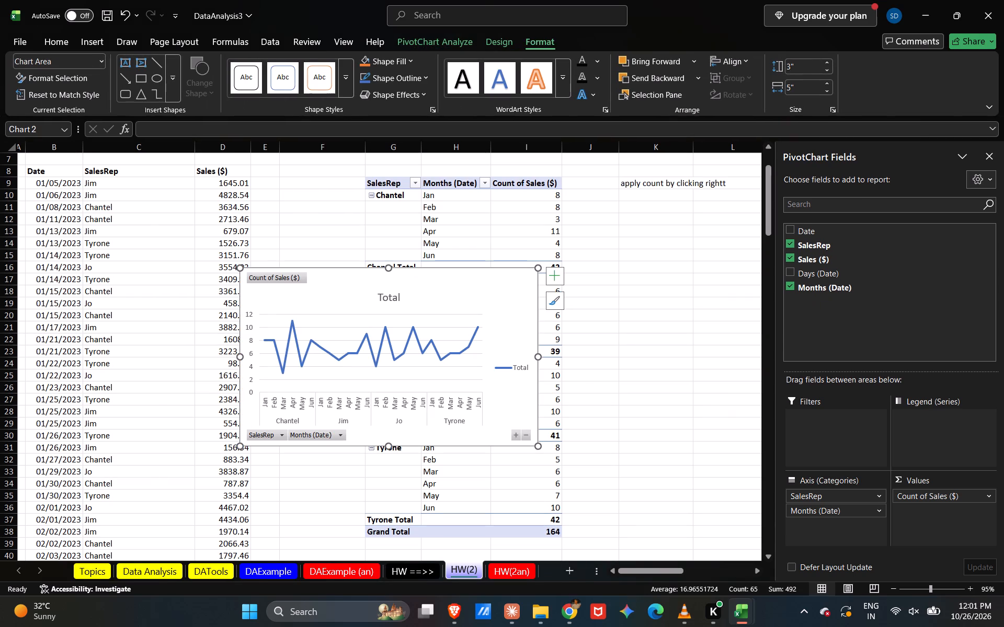
{"action": "left_click", "coordinate": [676, 265]}
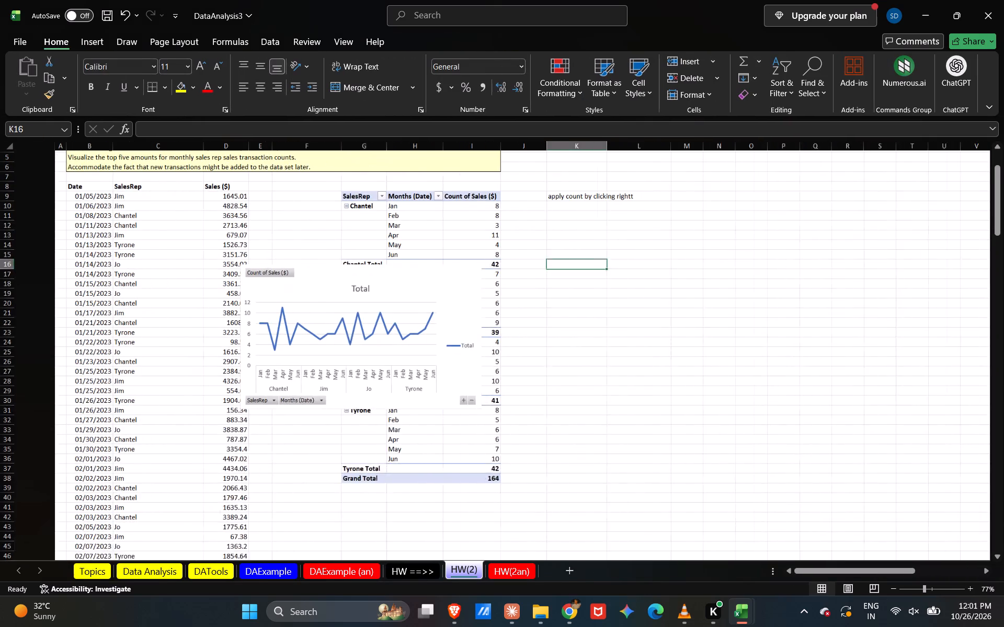
Move the line PivotChart off the pivot table into the empty cells beside it, below the note in K9.
{"action": "left_click_drag", "start_coordinate": [288, 273], "coordinate": [583, 243]}
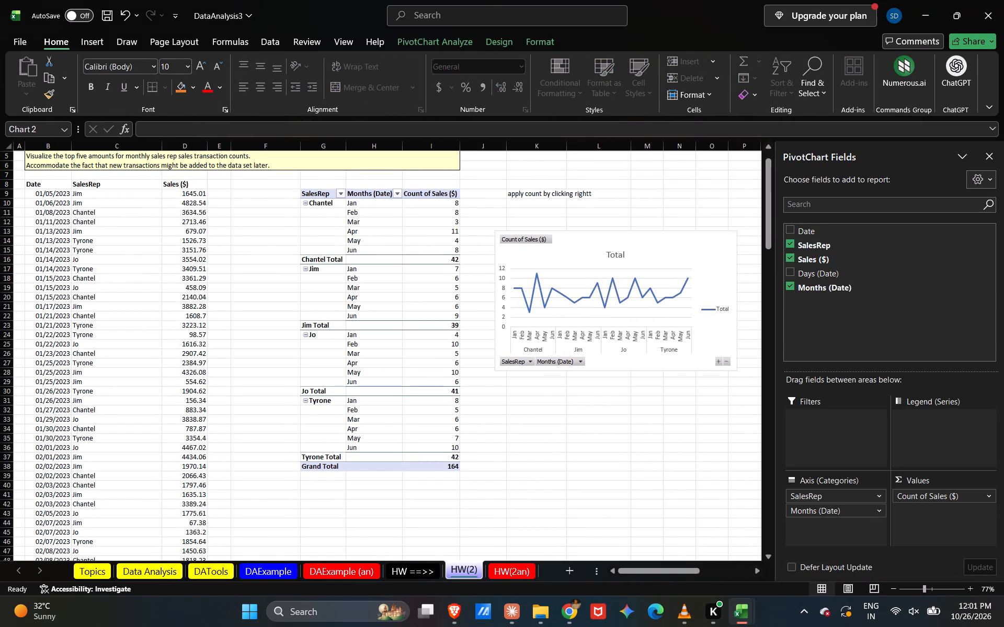
{"action": "left_click_drag", "start_coordinate": [583, 243], "coordinate": [567, 240]}
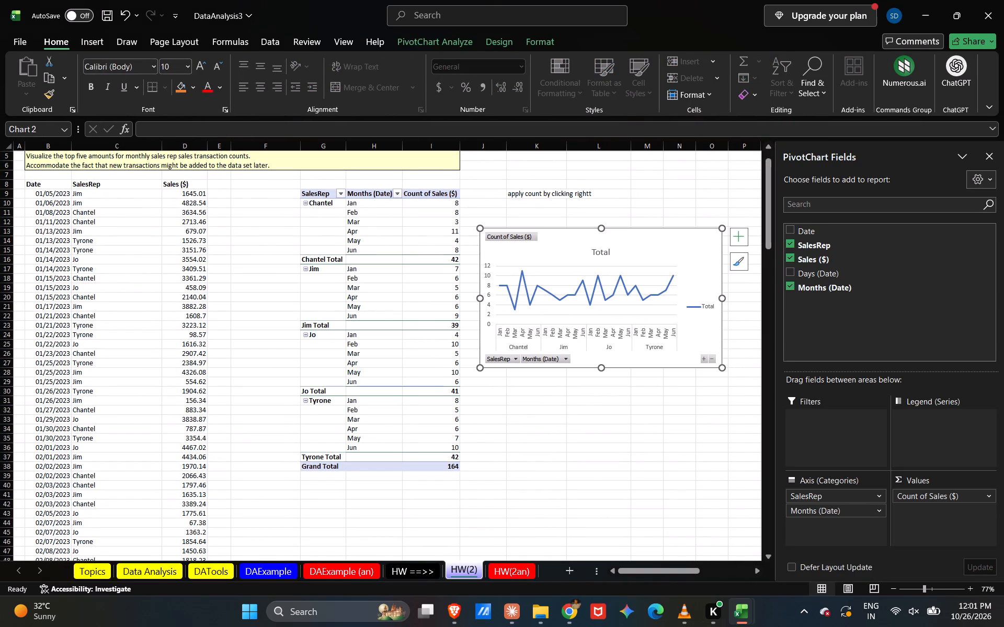
{"action": "left_click", "coordinate": [561, 409]}
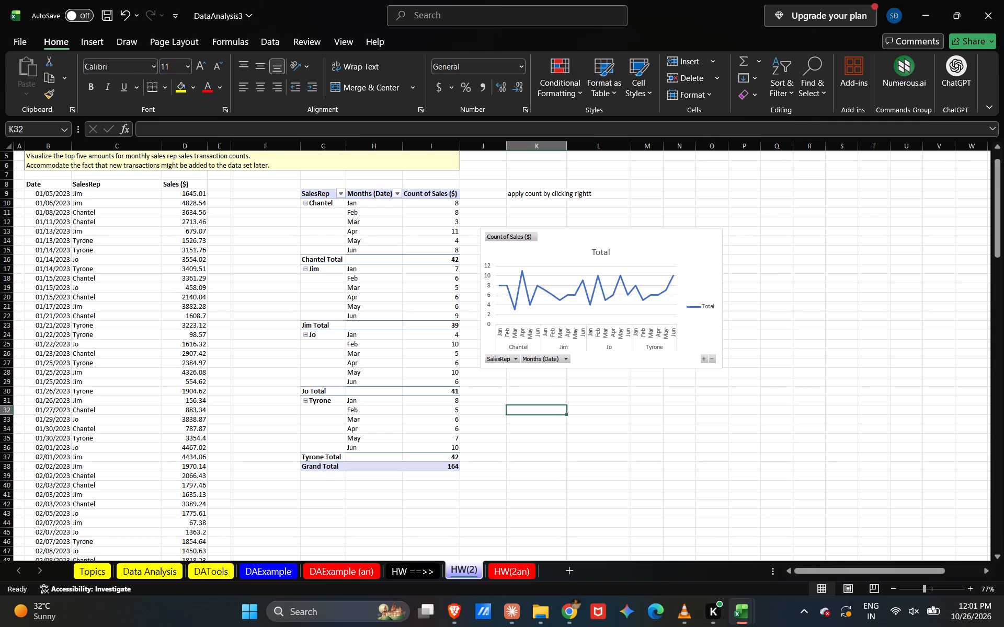
Filter the pivot table's Months (Date) field by unchecking Apr through Dec, keeping Jan, Feb and Mar selected.
{"action": "left_click", "coordinate": [400, 197]}
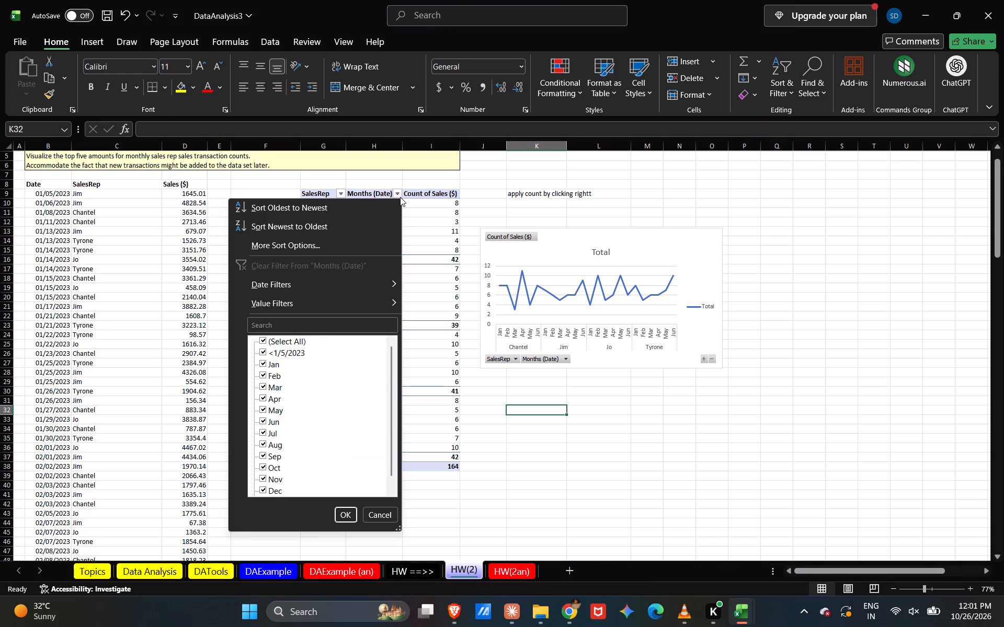
{"action": "left_click", "coordinate": [263, 400]}
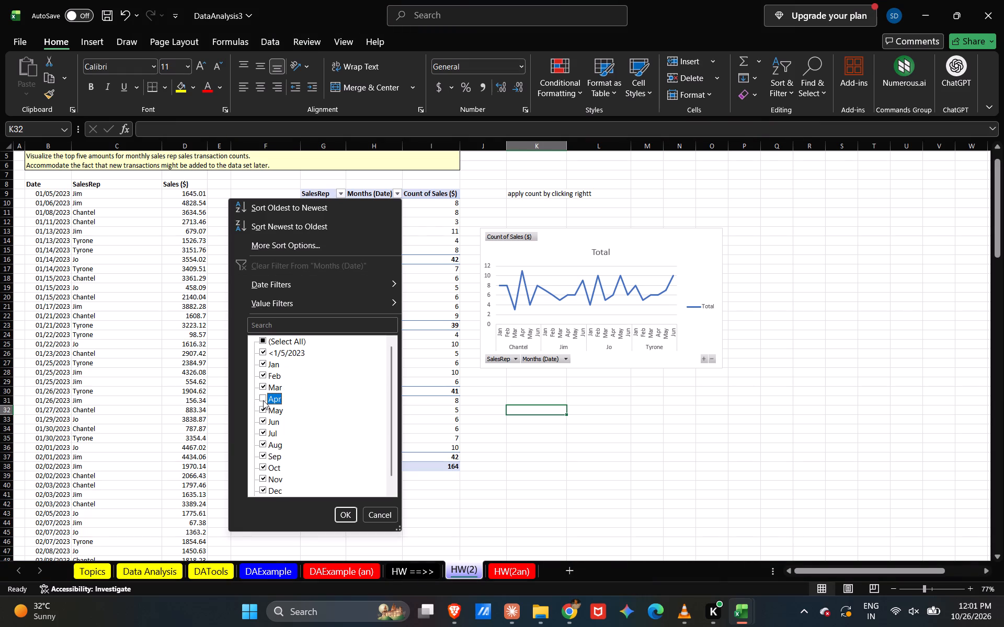
{"action": "left_click", "coordinate": [262, 413]}
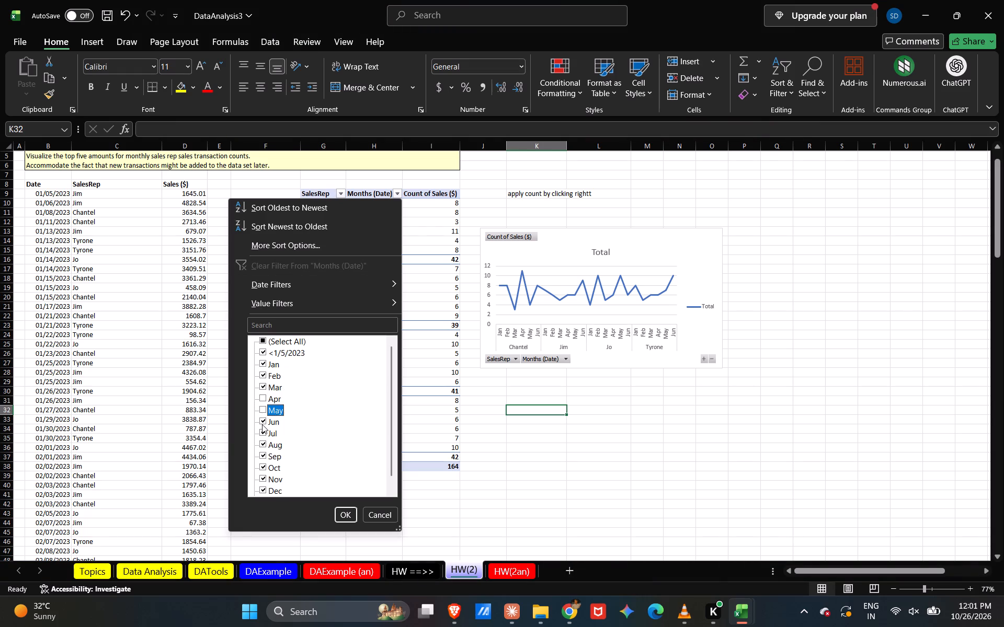
{"action": "left_click", "coordinate": [262, 424]}
{"action": "left_click", "coordinate": [262, 433]}
{"action": "left_click", "coordinate": [264, 443]}
{"action": "left_click_drag", "start_coordinate": [263, 456], "coordinate": [264, 468]}
{"action": "left_click", "coordinate": [264, 468]}
{"action": "left_click", "coordinate": [261, 479]}
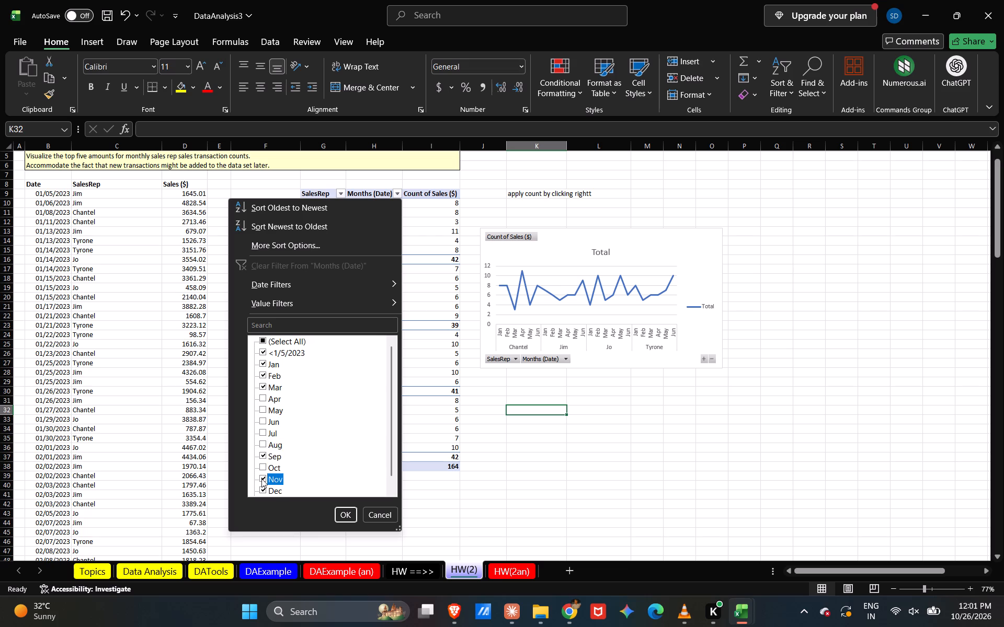
{"action": "left_click", "coordinate": [262, 490]}
{"action": "left_click", "coordinate": [264, 457]}
{"action": "left_click", "coordinate": [345, 515]}
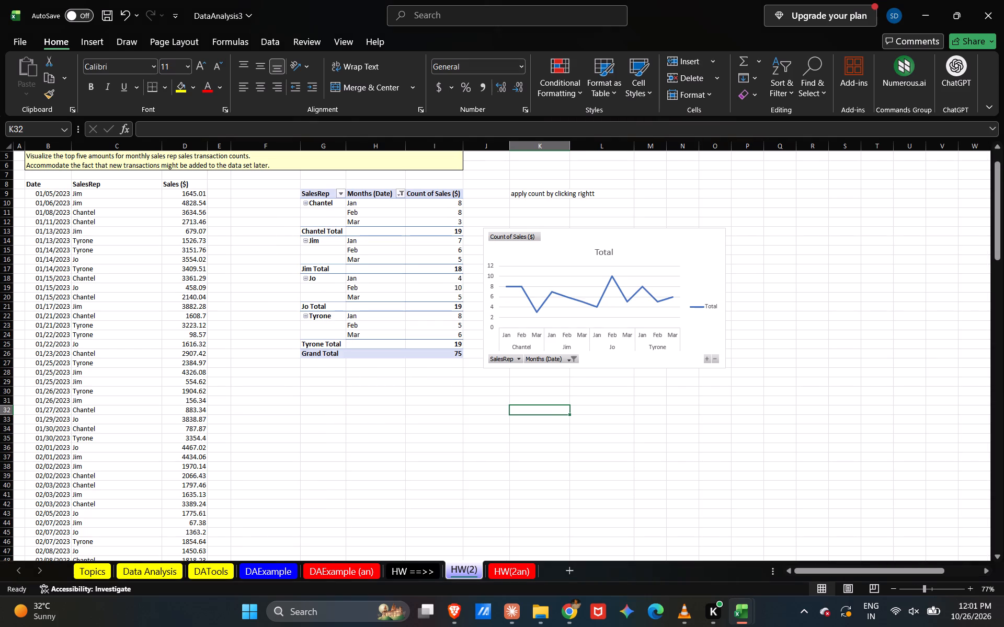
{"action": "left_click", "coordinate": [447, 449]}
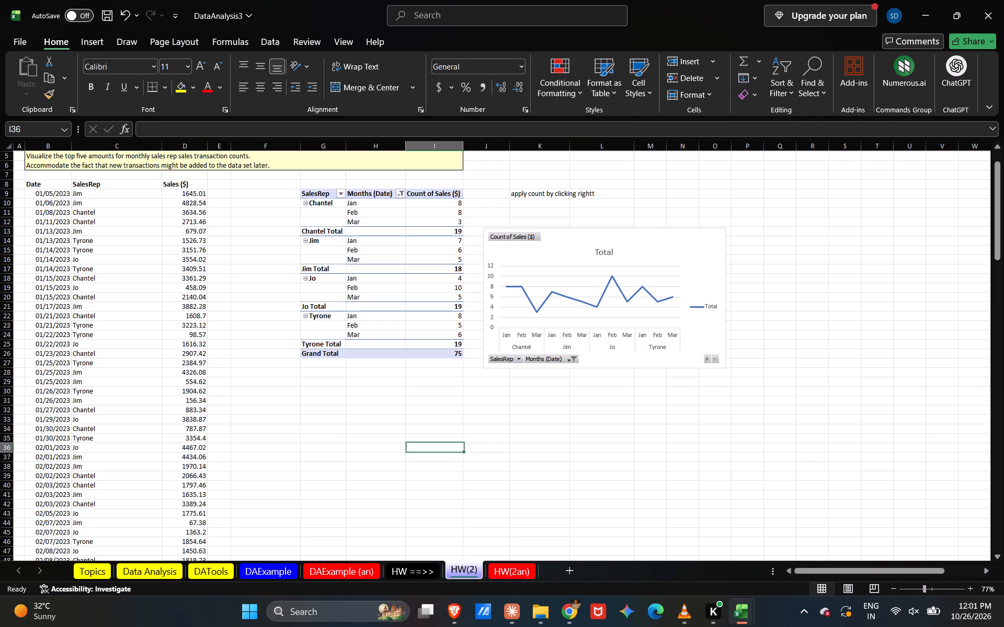
Save the DataAnalysis3 workbook.
{"action": "key", "text": "ctrl+s"}
{"action": "key", "text": "ctrl+s"}
{"action": "key", "text": "ctrl+s"}
{"action": "left_click", "coordinate": [416, 373]}
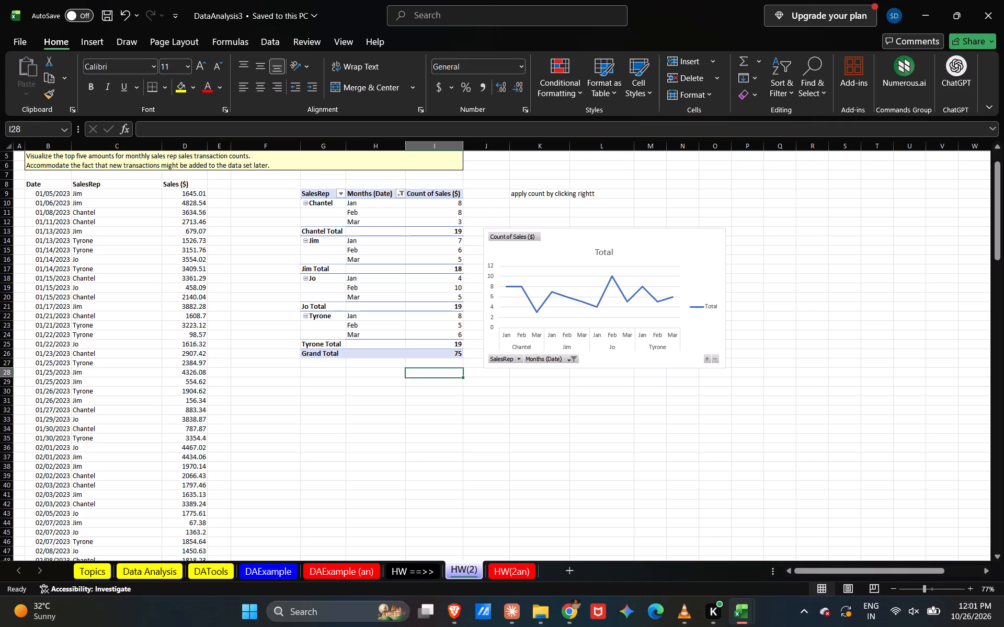
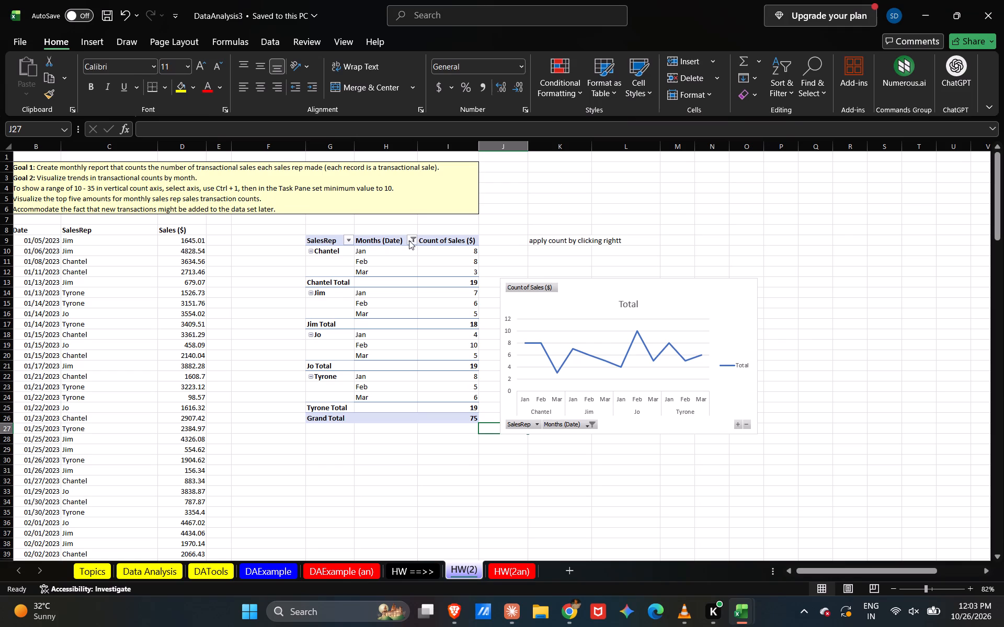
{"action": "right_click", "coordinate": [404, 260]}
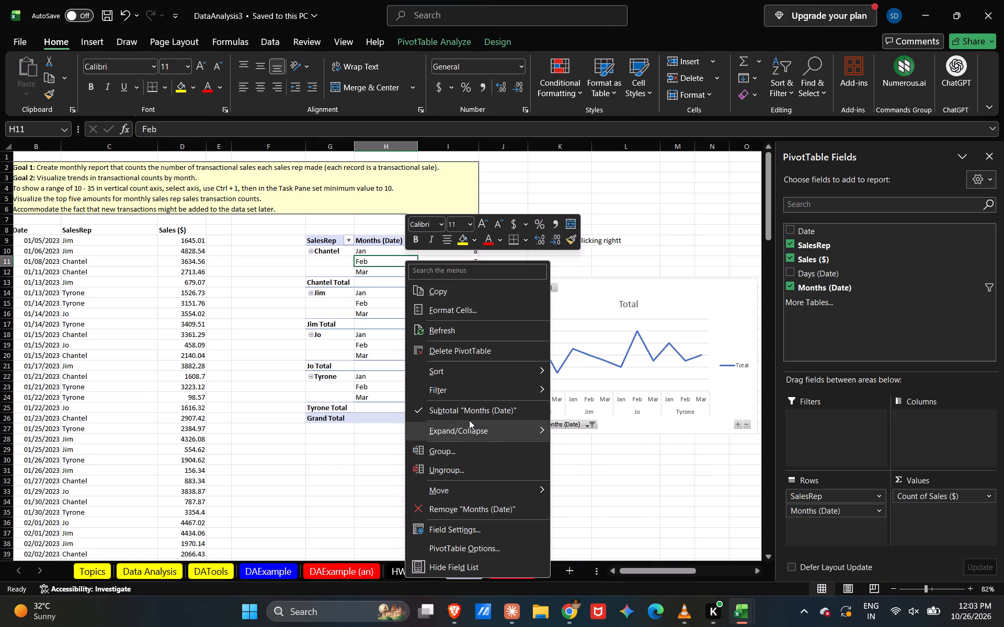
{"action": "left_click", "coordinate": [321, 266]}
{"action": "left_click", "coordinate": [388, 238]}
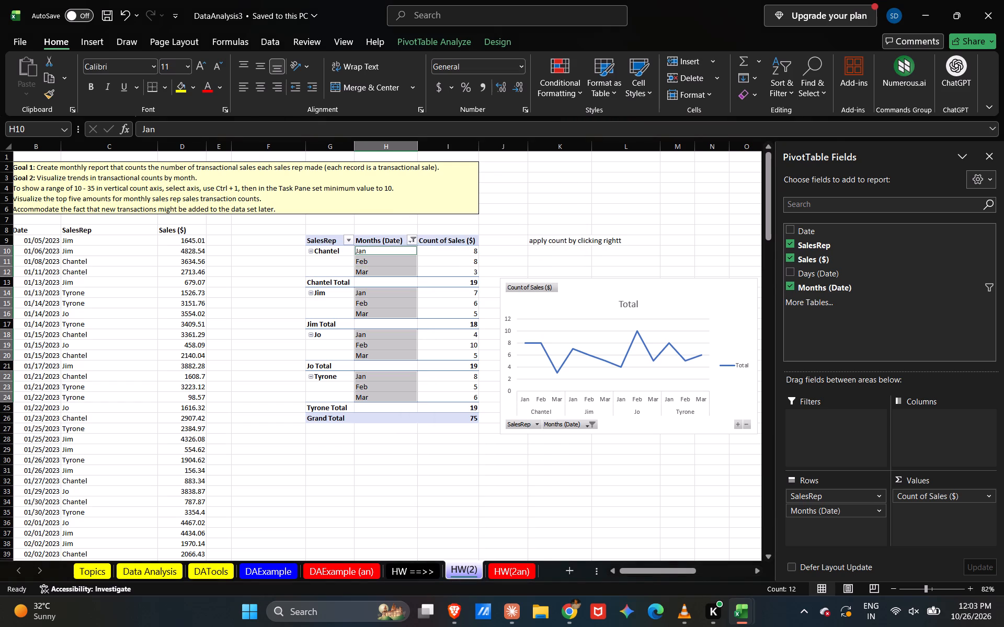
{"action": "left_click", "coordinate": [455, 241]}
Show the detail records behind Chantel's Feb sales count on a new sheet, and return to HW(2).
{"action": "left_click", "coordinate": [462, 263]}
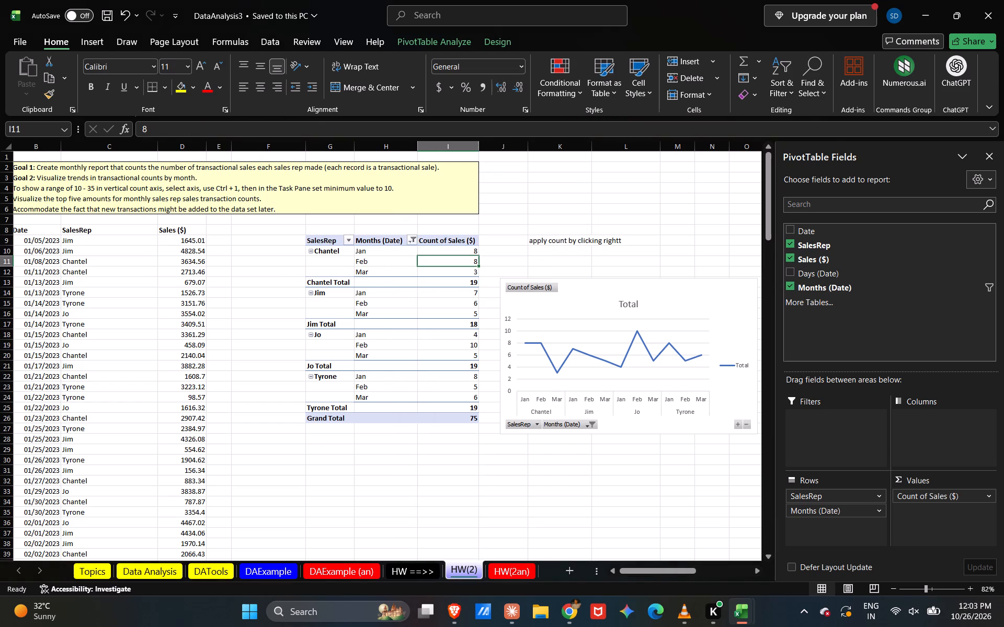
{"action": "right_click", "coordinate": [462, 263]}
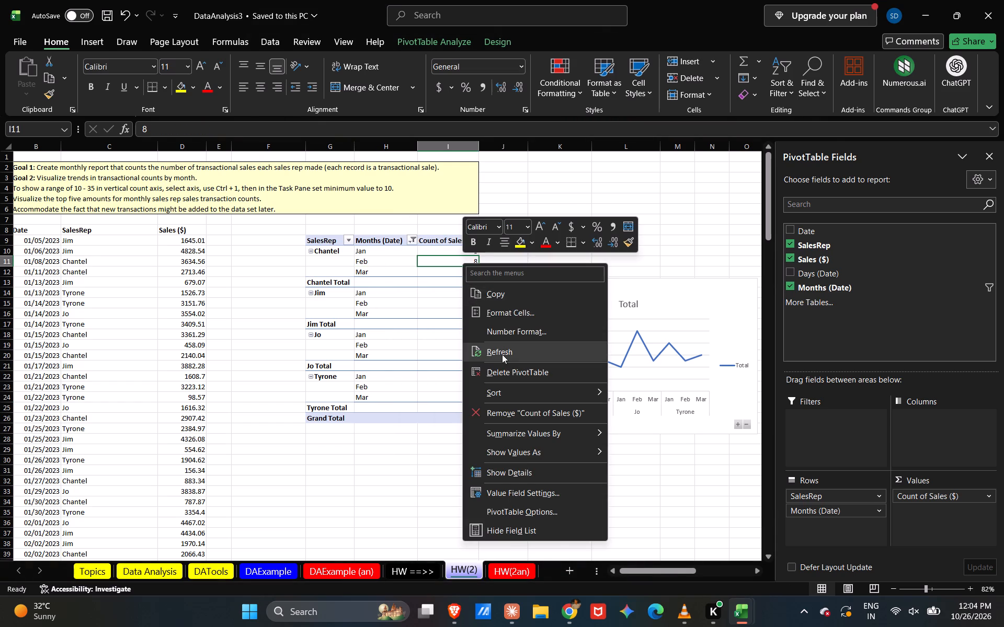
{"action": "left_click", "coordinate": [519, 471]}
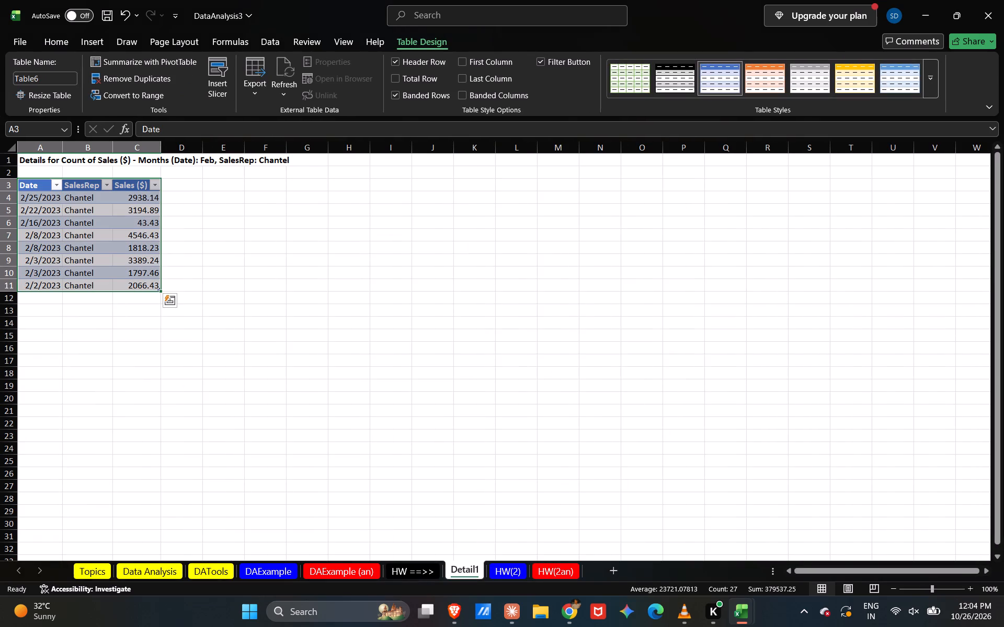
{"action": "scroll", "coordinate": [359, 317], "scroll_direction": "up", "scroll_amount": 1}
{"action": "left_click", "coordinate": [512, 563]}
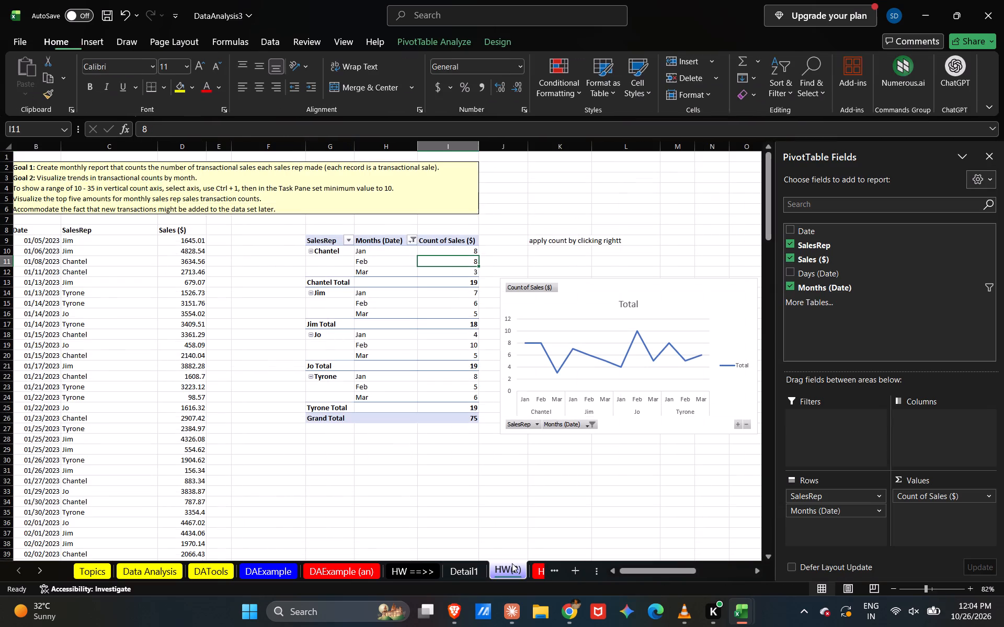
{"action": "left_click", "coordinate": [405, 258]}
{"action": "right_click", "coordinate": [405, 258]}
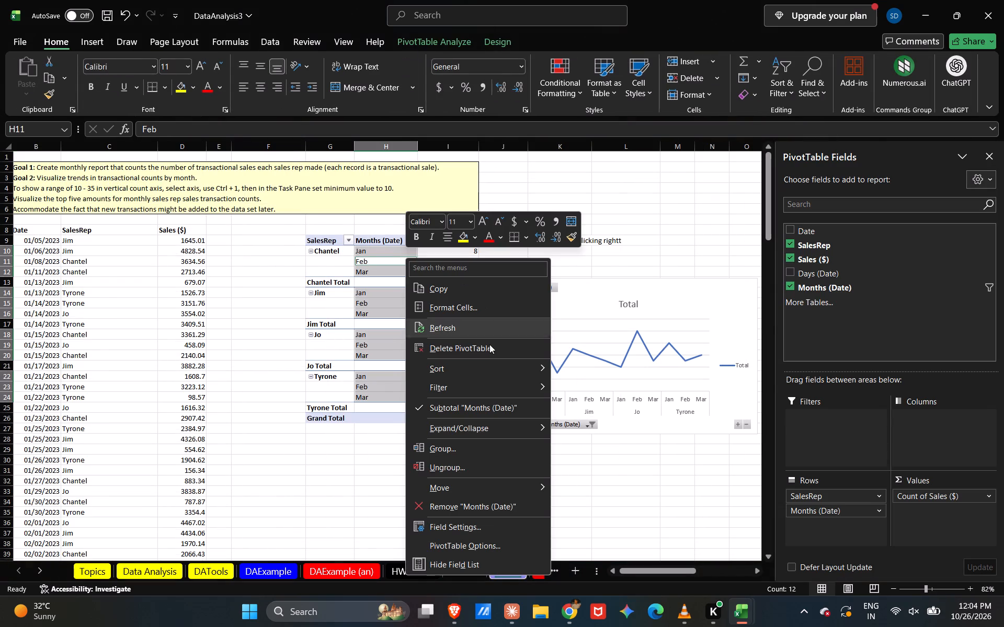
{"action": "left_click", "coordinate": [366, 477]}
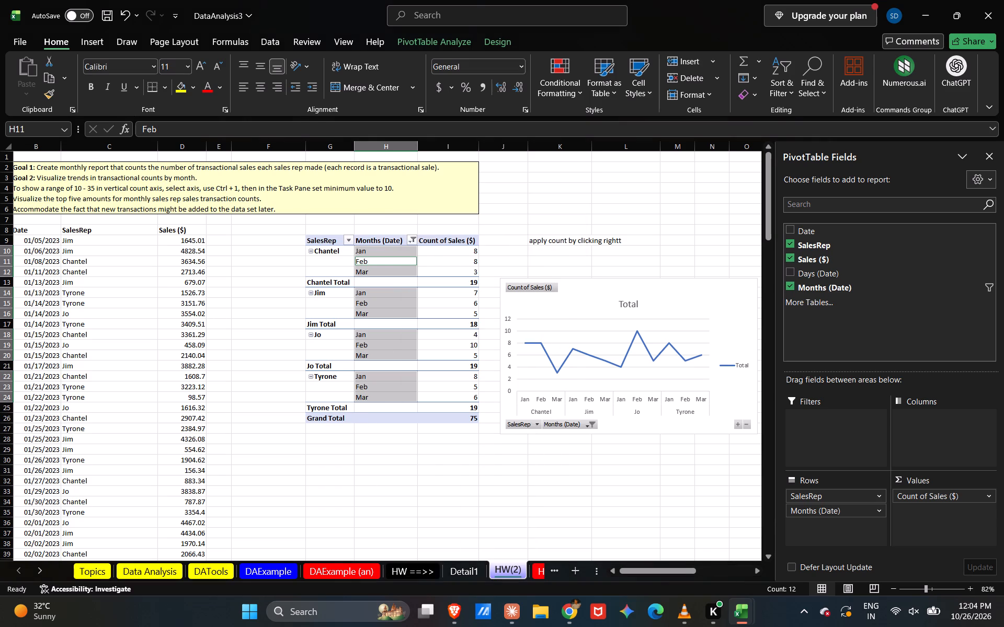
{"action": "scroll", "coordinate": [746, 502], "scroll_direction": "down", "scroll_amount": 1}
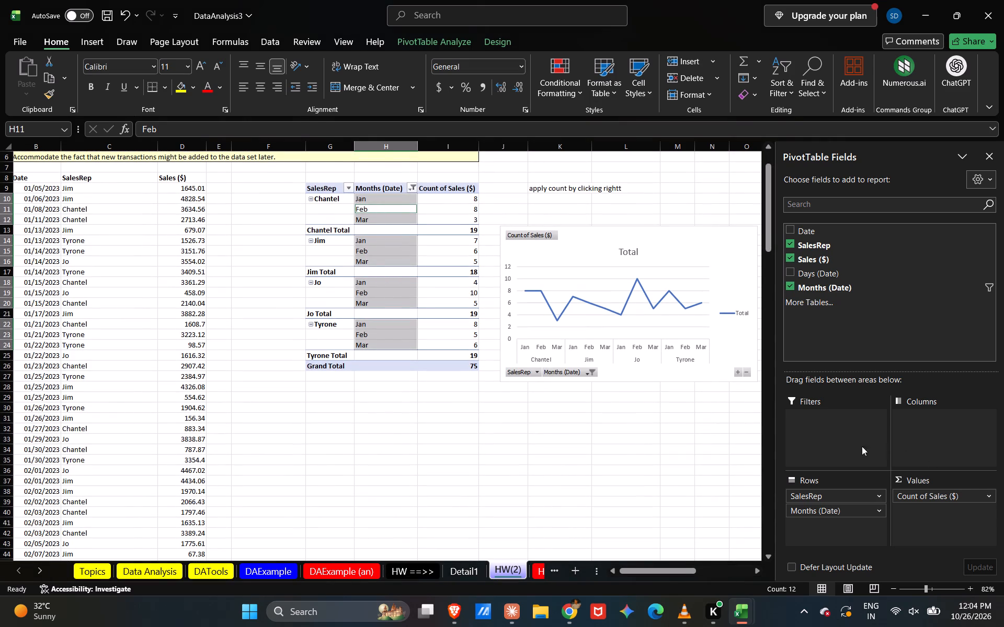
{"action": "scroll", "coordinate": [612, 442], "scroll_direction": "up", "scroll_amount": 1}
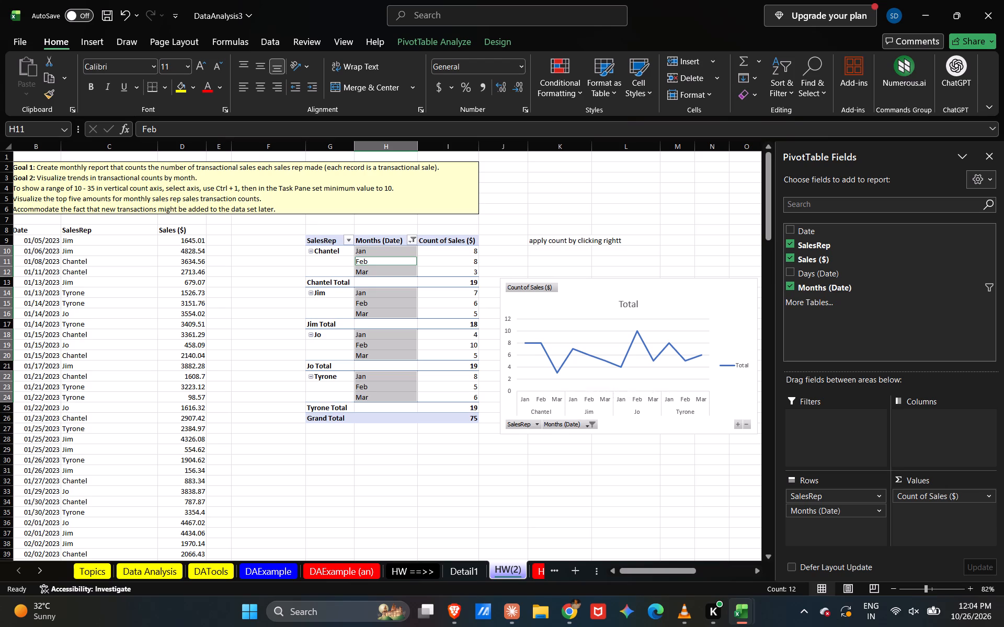
Summarize the pivot table's Sales ($) value field by Sum.
{"action": "left_click", "coordinate": [419, 283]}
{"action": "right_click", "coordinate": [441, 273]}
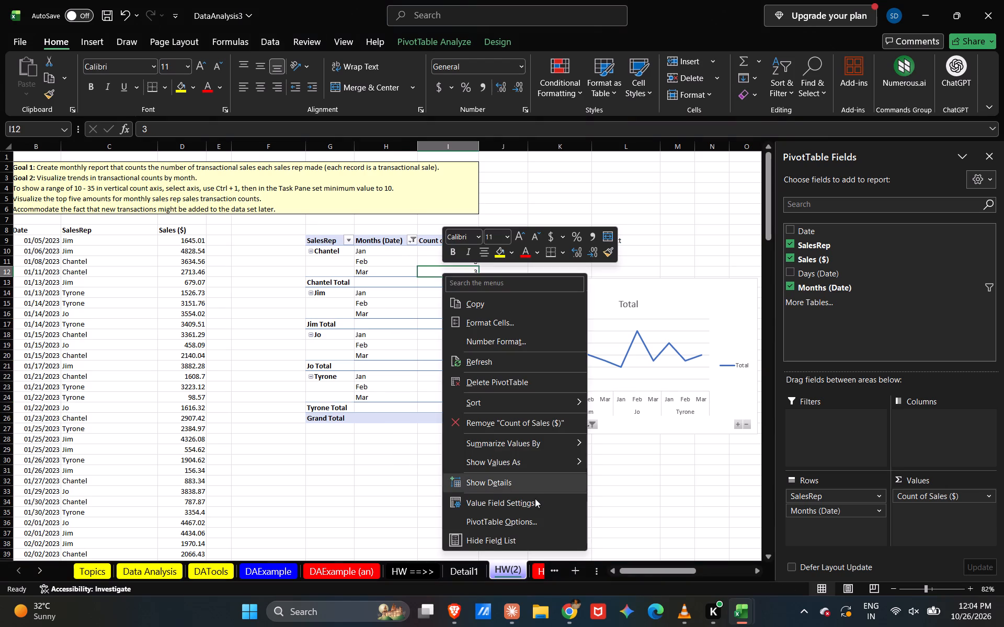
{"action": "left_click", "coordinate": [517, 440]}
{"action": "left_click", "coordinate": [639, 448]}
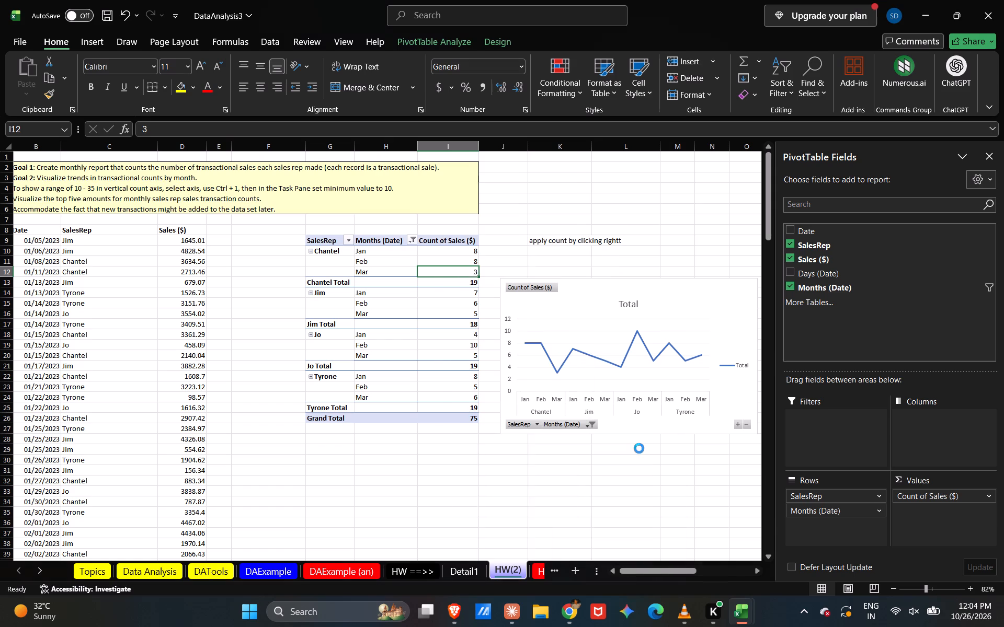
{"action": "left_click", "coordinate": [452, 451]}
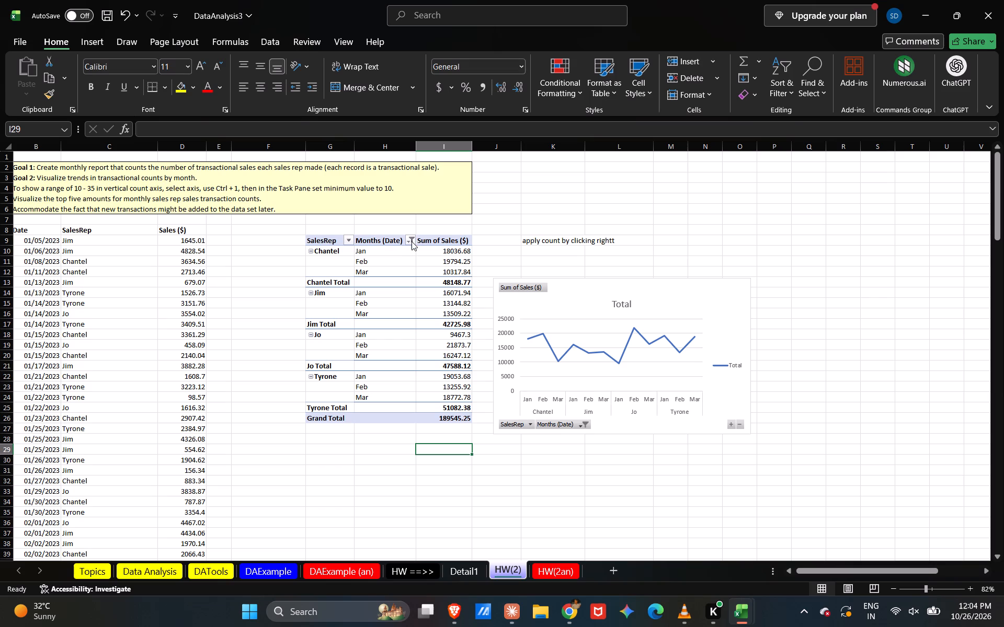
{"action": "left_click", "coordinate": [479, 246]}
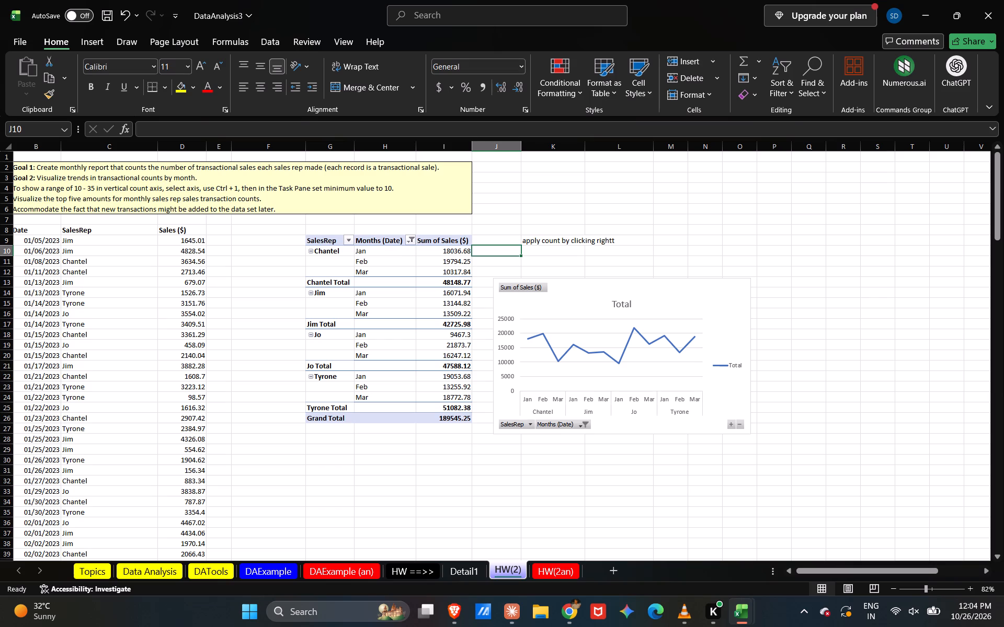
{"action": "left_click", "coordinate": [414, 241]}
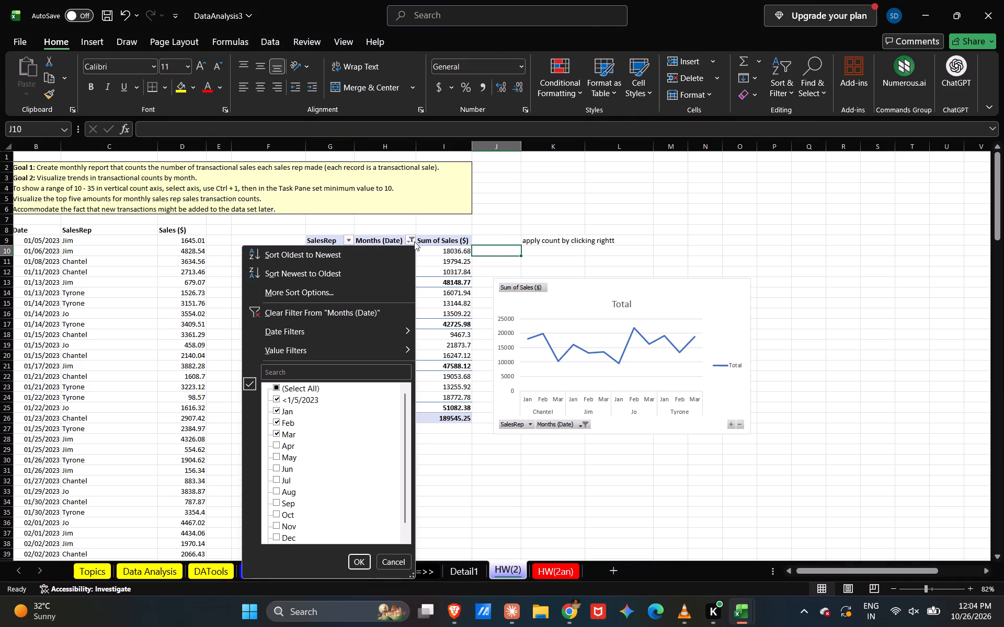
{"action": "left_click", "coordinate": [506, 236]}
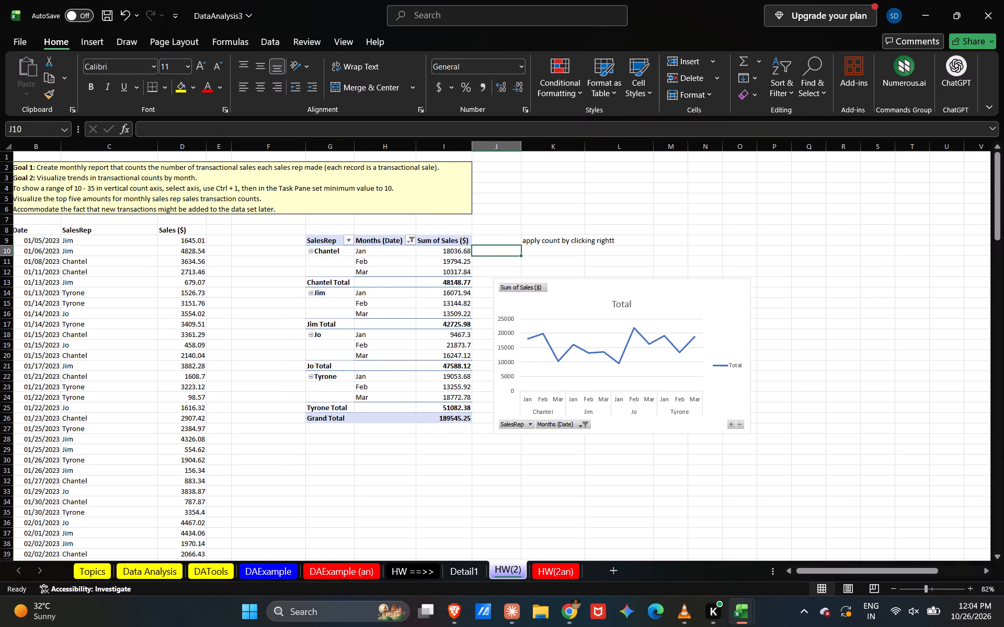
Move the line PivotChart farther away from the pivot table, to about columns M to T from row 11.
{"action": "left_click_drag", "start_coordinate": [687, 289], "coordinate": [808, 278]}
{"action": "left_click_drag", "start_coordinate": [695, 289], "coordinate": [813, 390]}
{"action": "left_click", "coordinate": [639, 465]}
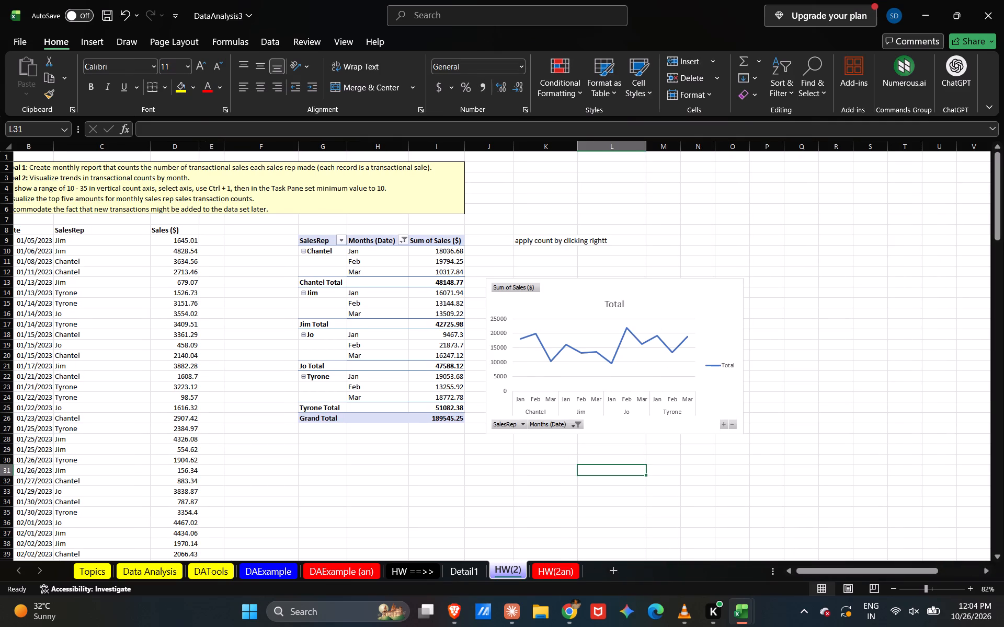
{"action": "left_click_drag", "start_coordinate": [665, 301], "coordinate": [839, 304]}
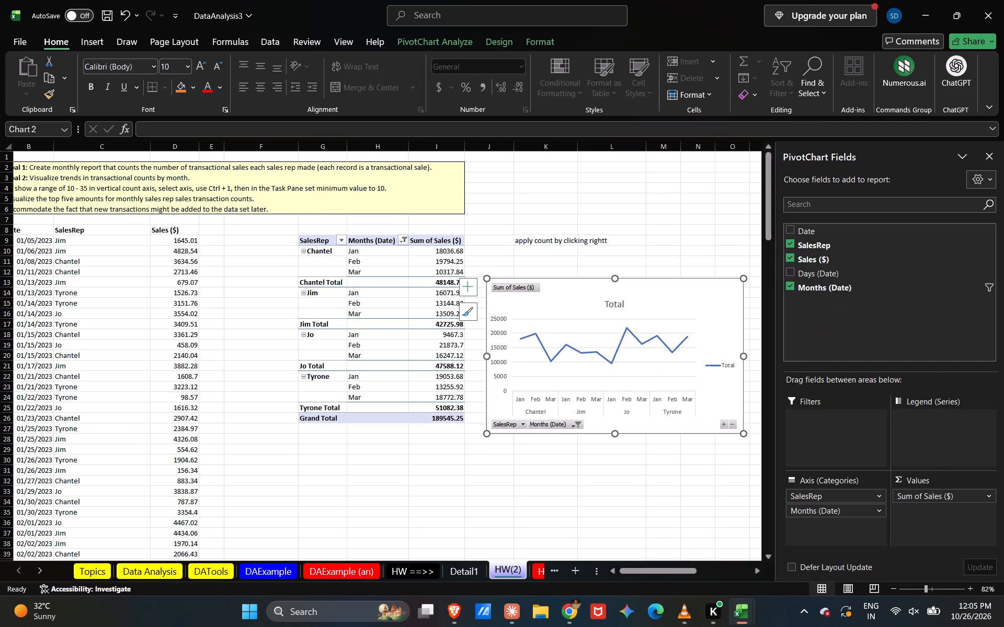
{"action": "left_click", "coordinate": [995, 163]}
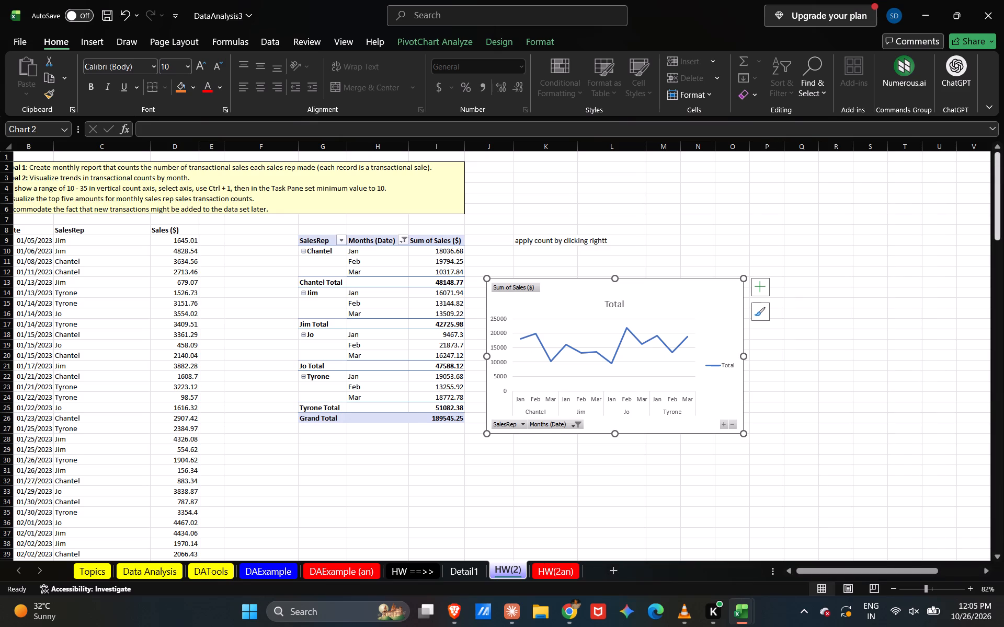
{"action": "left_click_drag", "start_coordinate": [717, 296], "coordinate": [887, 276]}
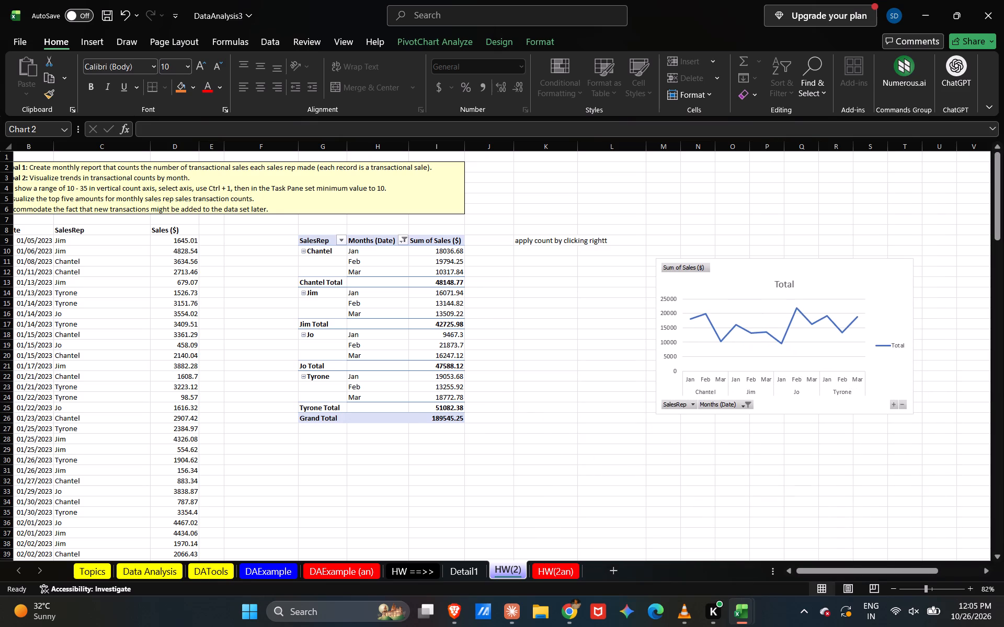
Show the pivot table's field list again and use More Tables to create a new Data Model PivotTable.
{"action": "left_click", "coordinate": [450, 243]}
{"action": "left_click", "coordinate": [374, 248]}
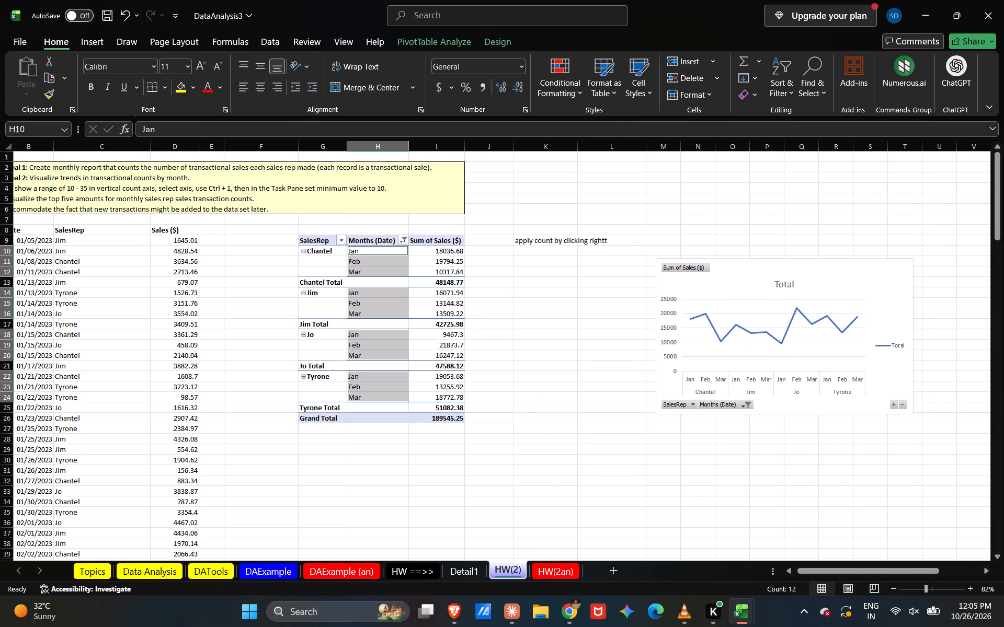
{"action": "left_click", "coordinate": [423, 327]}
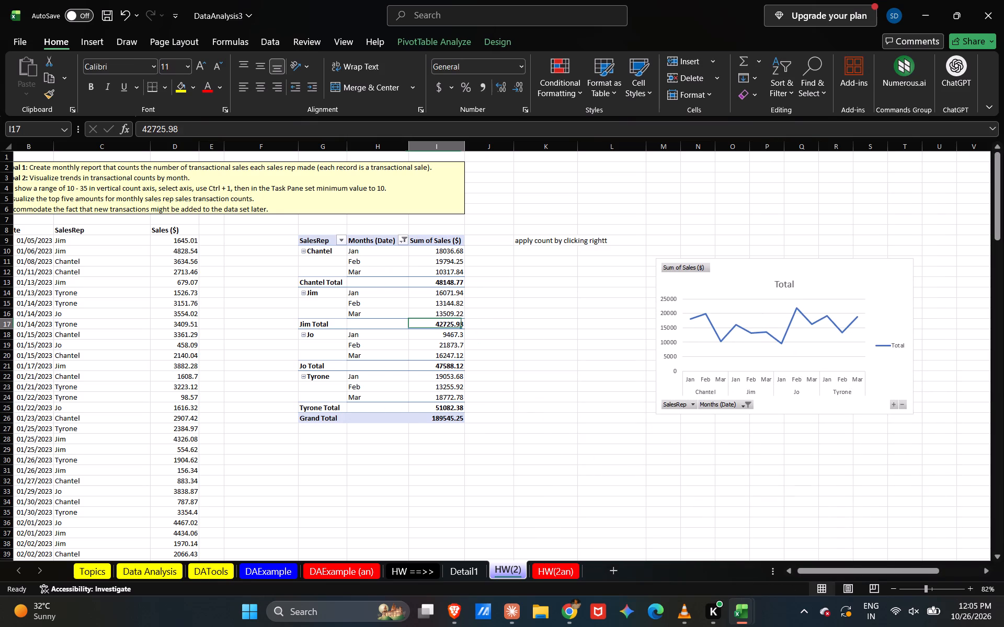
{"action": "right_click", "coordinate": [410, 324]}
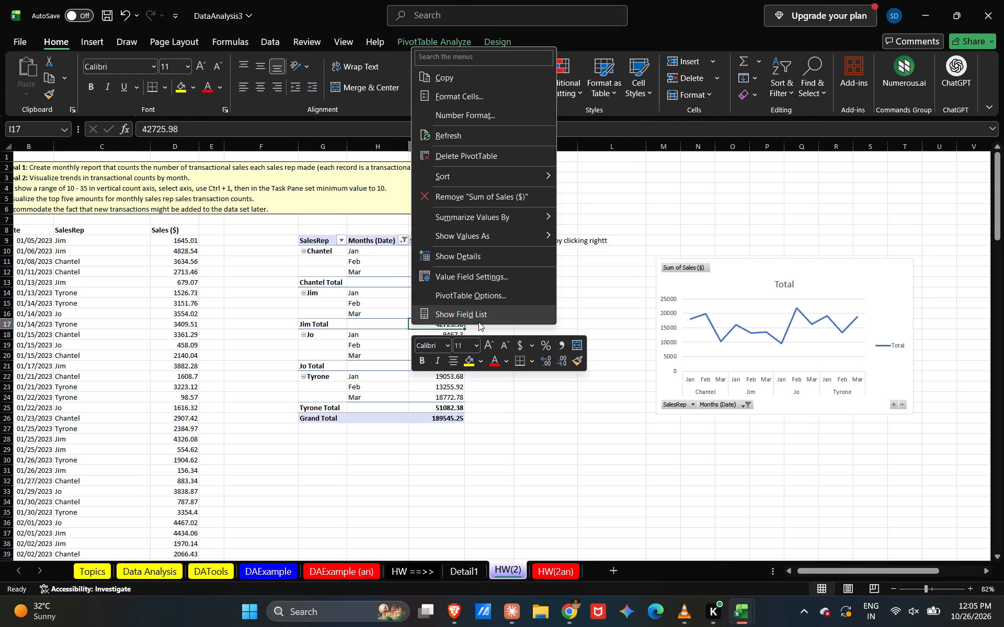
{"action": "left_click", "coordinate": [483, 316]}
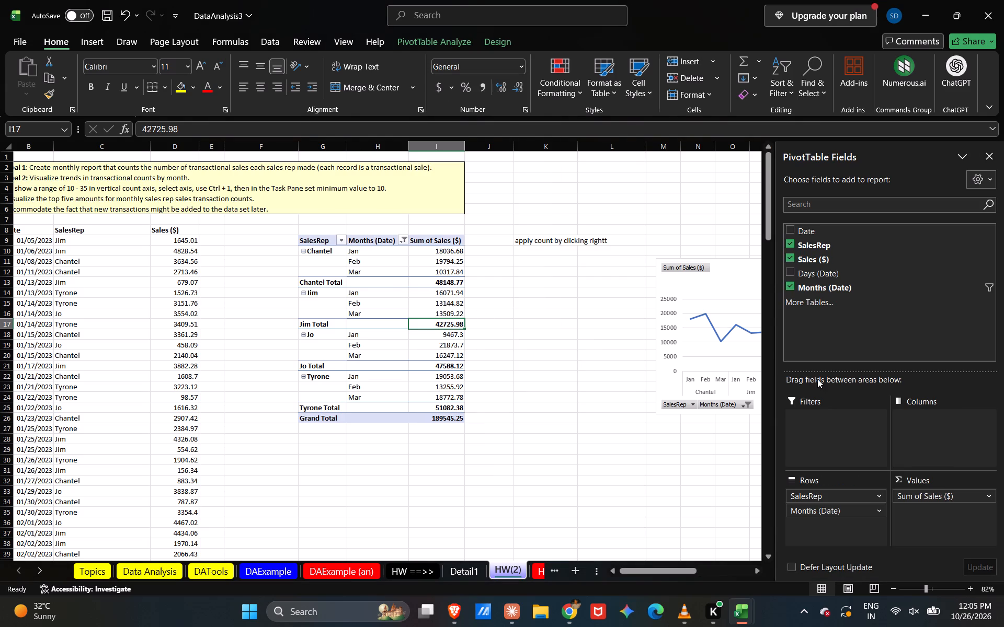
{"action": "left_click", "coordinate": [811, 303]}
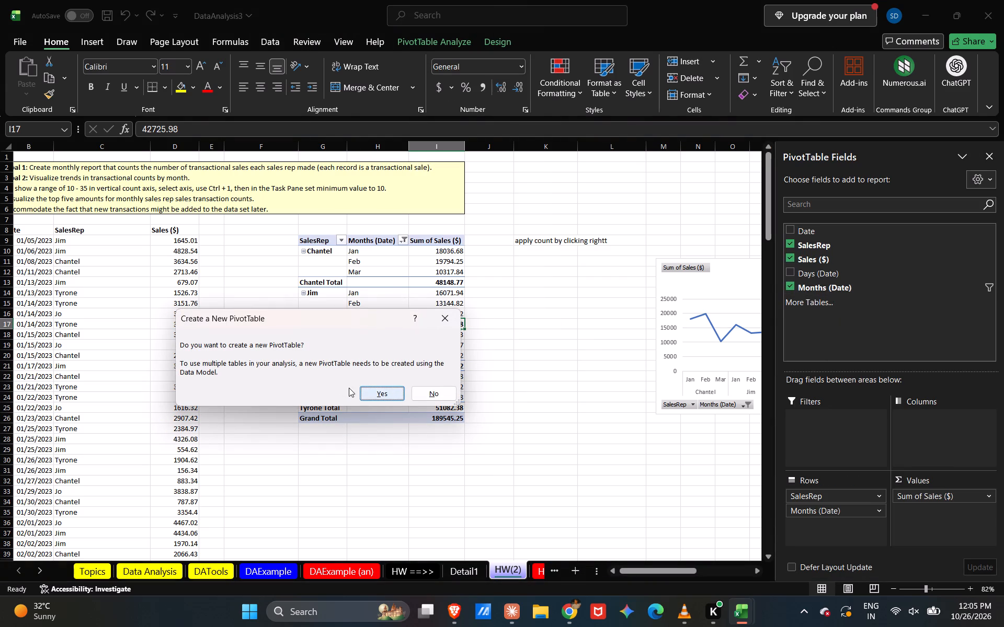
{"action": "left_click", "coordinate": [382, 394]}
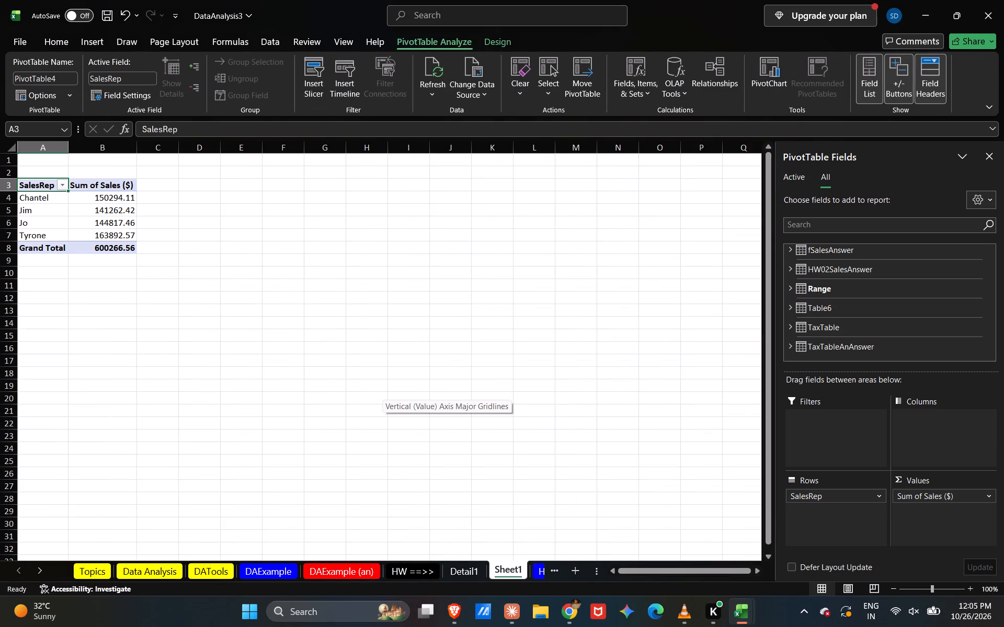
{"action": "scroll", "coordinate": [160, 308], "scroll_direction": "up", "scroll_amount": 2}
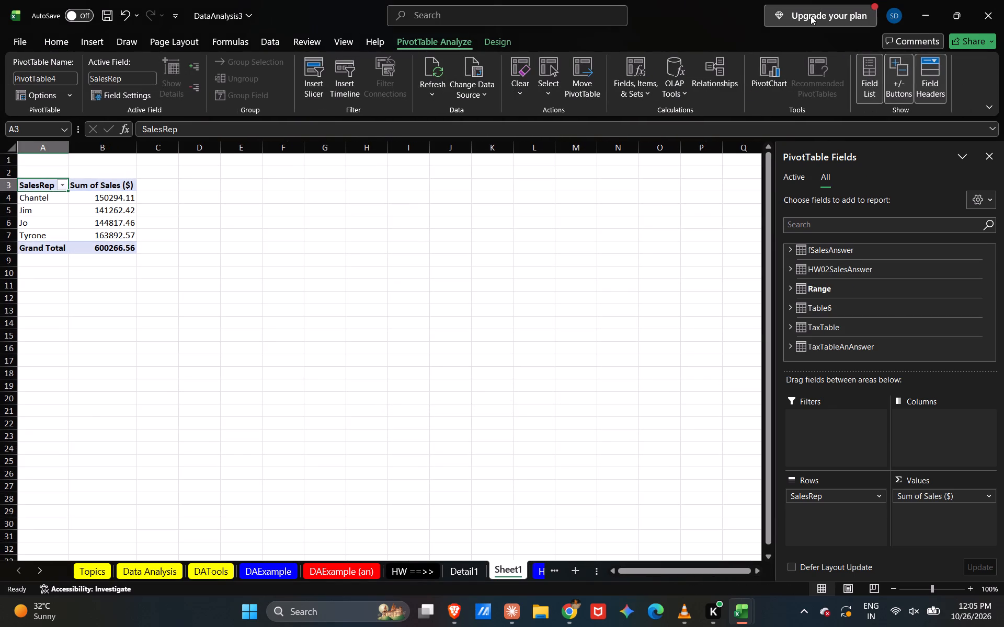
On the HW(2) sheet, add the Date field to the rows of the pivot table.
{"action": "left_click", "coordinate": [460, 576]}
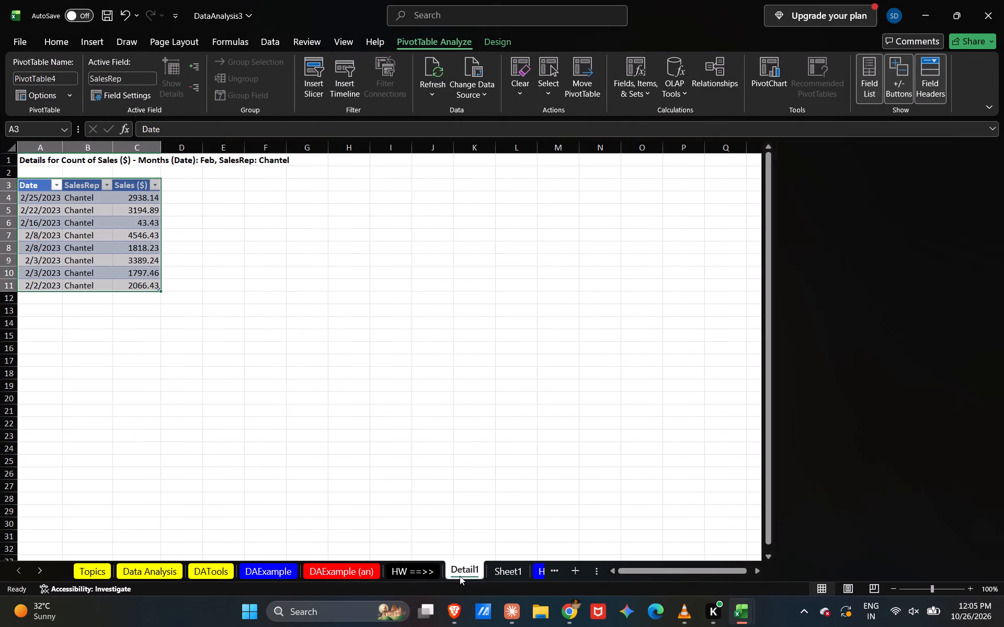
{"action": "left_click", "coordinate": [556, 567]}
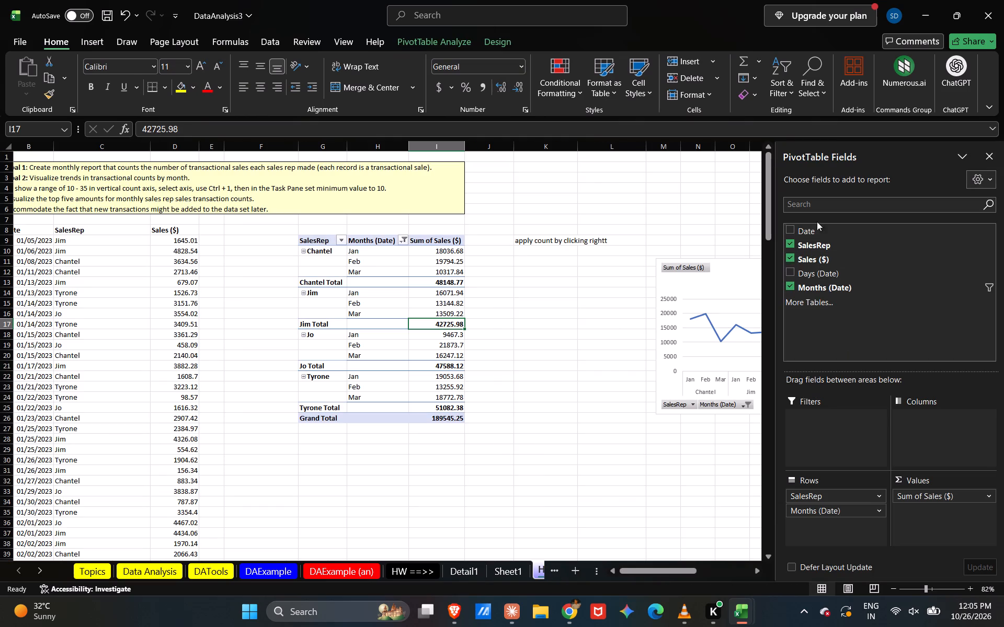
{"action": "left_click", "coordinate": [795, 232]}
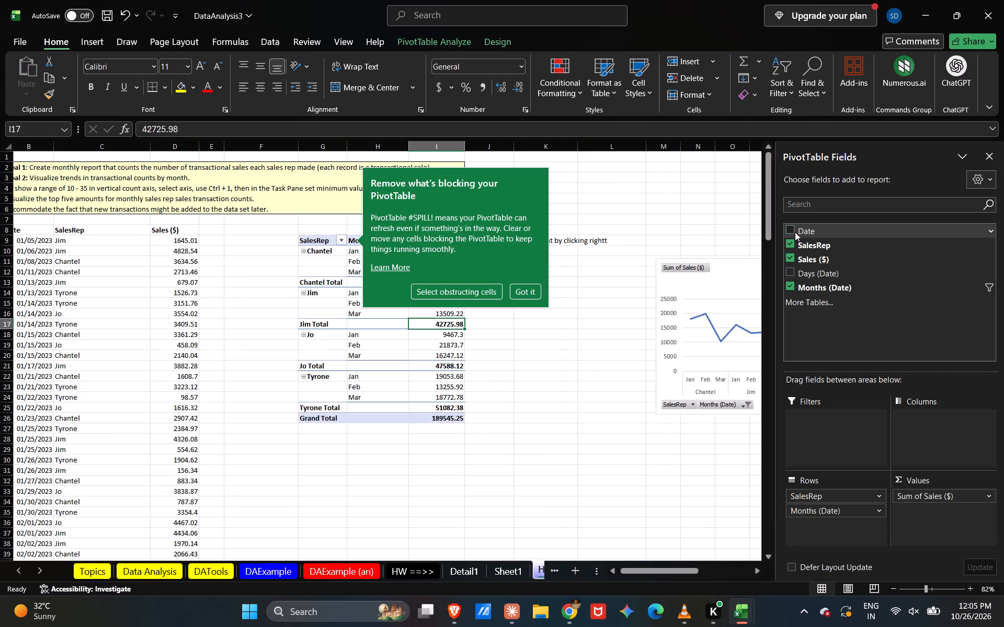
{"action": "left_click", "coordinate": [520, 289]}
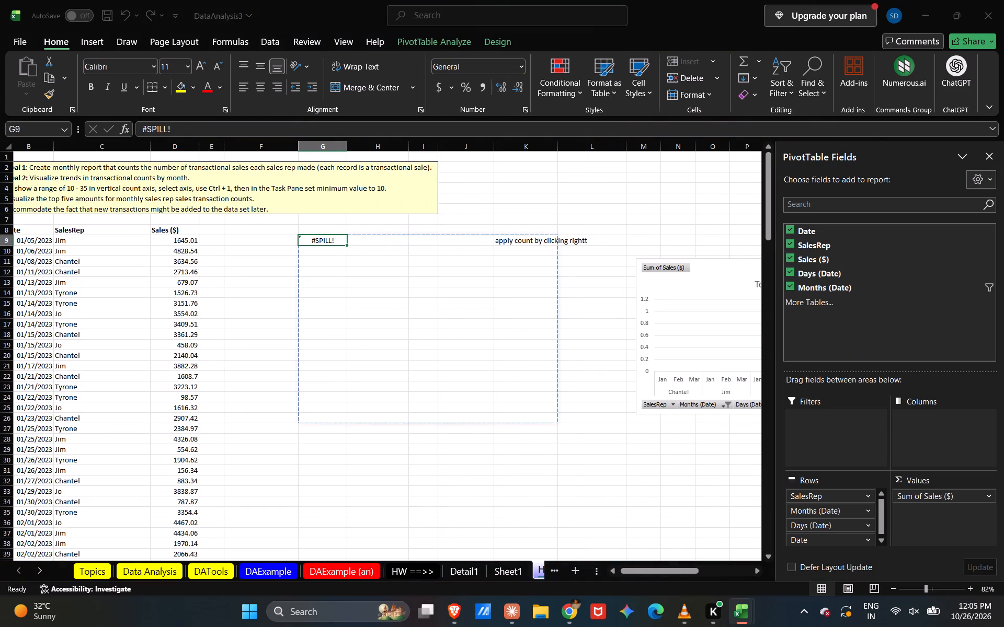
Undo the last field change in the HW(2) pivot table.
{"action": "key", "text": "ctrl+z"}
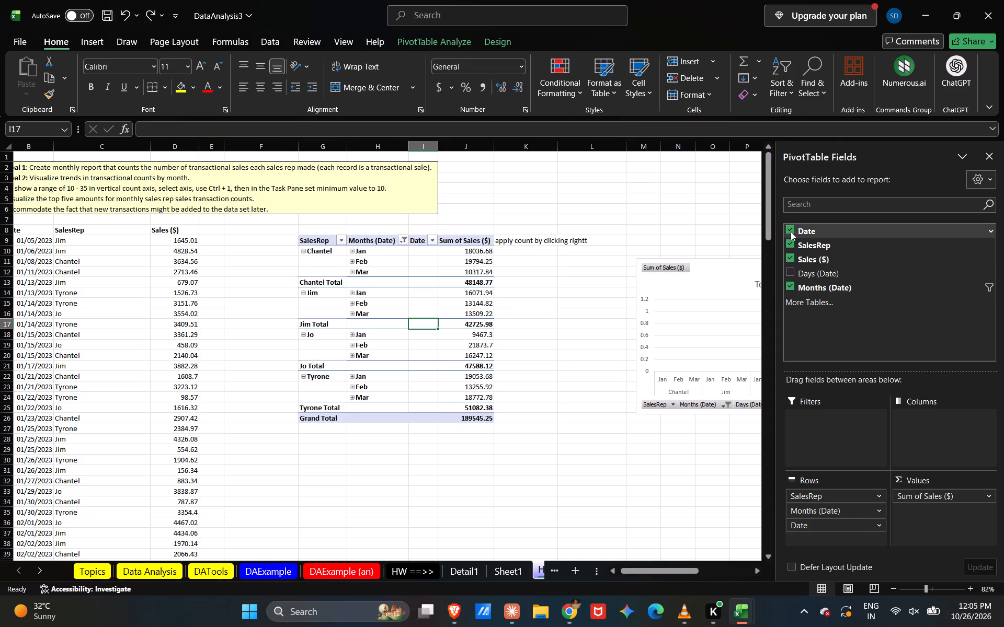
{"action": "left_click", "coordinate": [823, 231]}
{"action": "left_click", "coordinate": [823, 231]}
{"action": "left_click", "coordinate": [689, 254]}
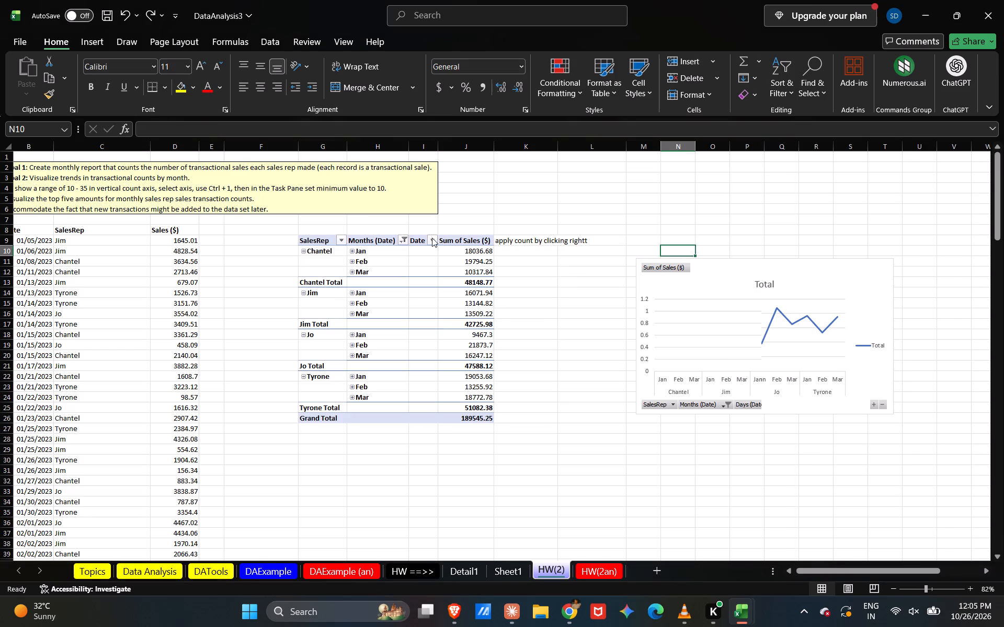
Rename the Date row field header in cell I9 of the pivot table as "count of sales".
{"action": "double_click", "coordinate": [420, 239]}
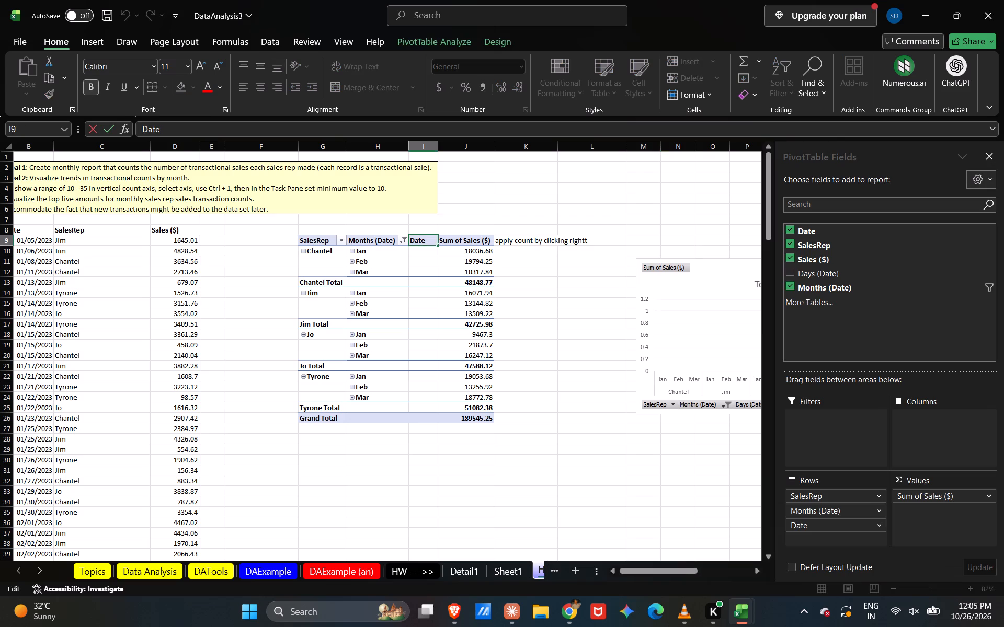
{"action": "left_click", "coordinate": [441, 242]}
{"action": "double_click", "coordinate": [420, 243]}
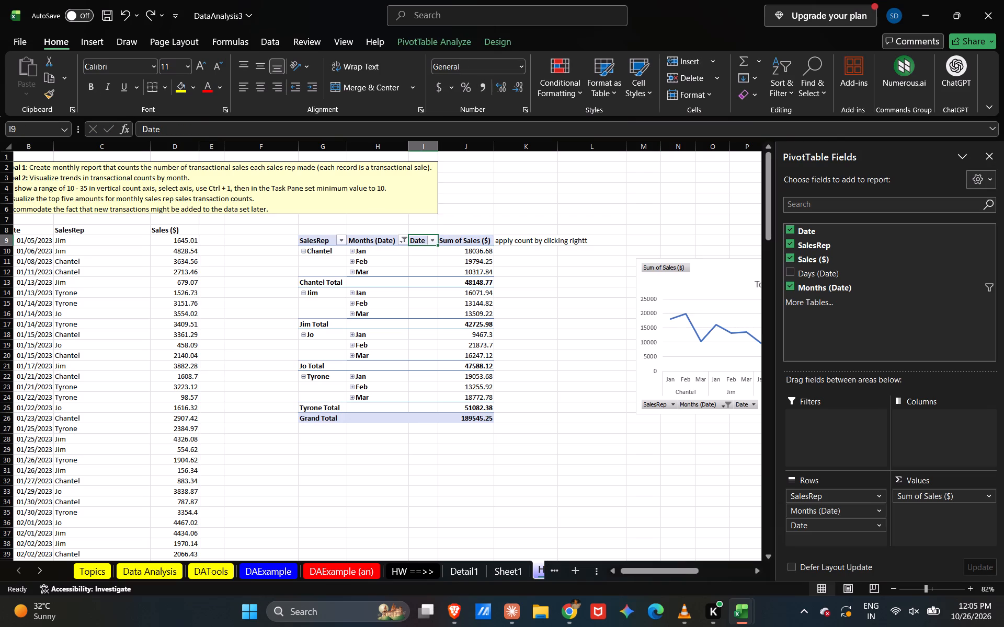
{"action": "key", "text": "BackSpace"}
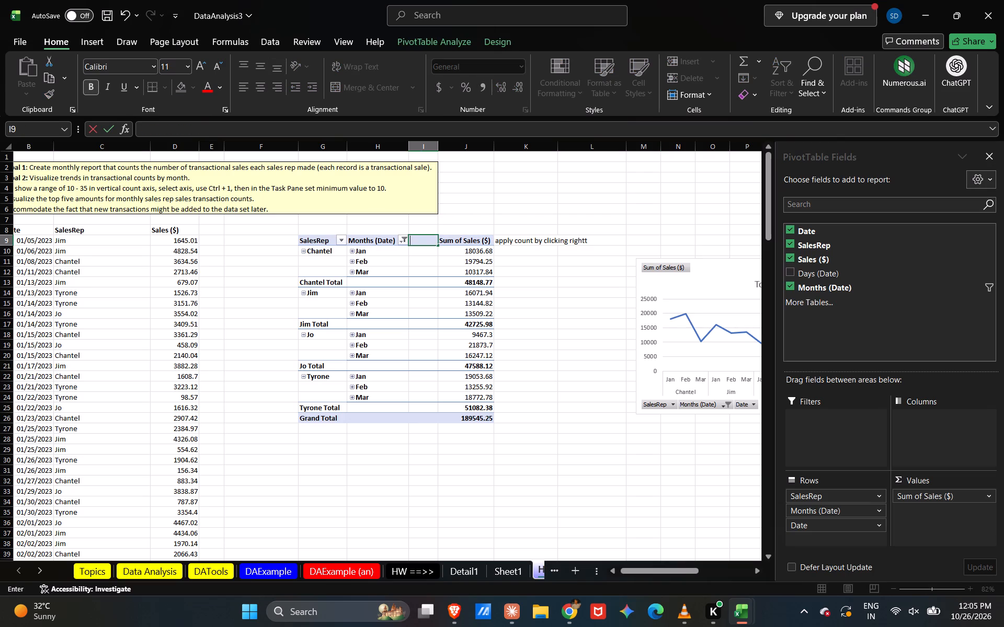
{"action": "type", "text": "count ogg"}
{"action": "key", "text": "space"}
{"action": "key", "text": "BackSpace"}
{"action": "key", "text": "BackSpace"}
{"action": "key", "text": "BackSpace"}
{"action": "type", "text": "f sakes"}
{"action": "key", "text": "BackSpace"}
{"action": "key", "text": "BackSpace"}
{"action": "key", "text": "BackSpace"}
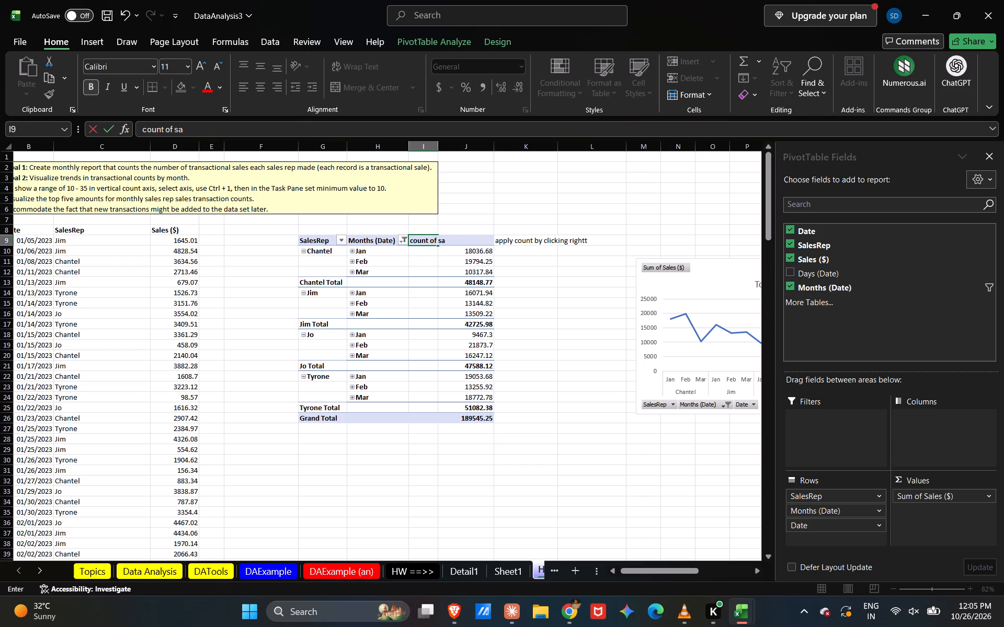
{"action": "type", "text": "les"}
{"action": "key", "text": "Return"}
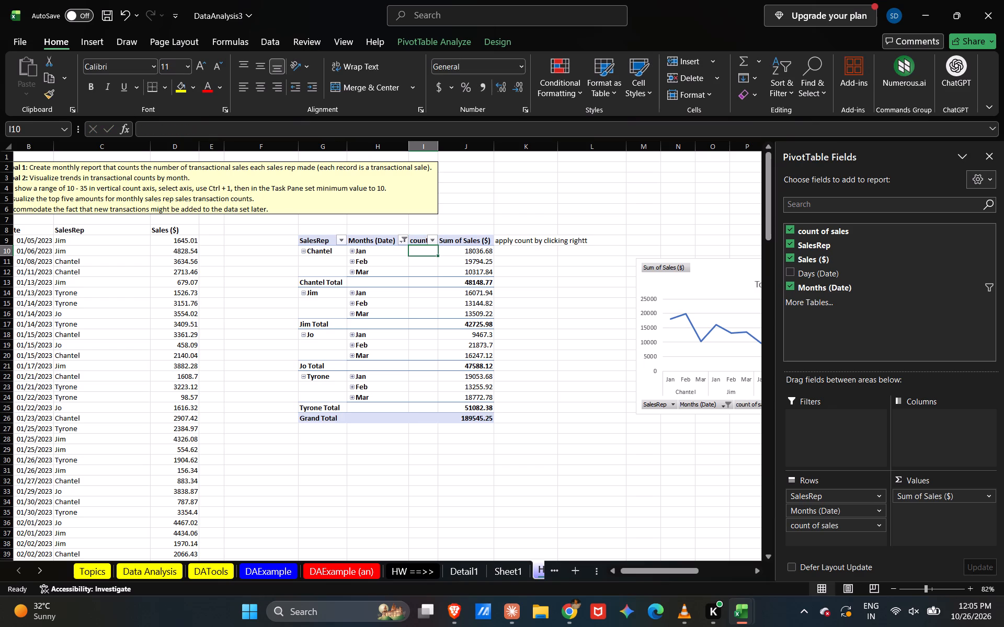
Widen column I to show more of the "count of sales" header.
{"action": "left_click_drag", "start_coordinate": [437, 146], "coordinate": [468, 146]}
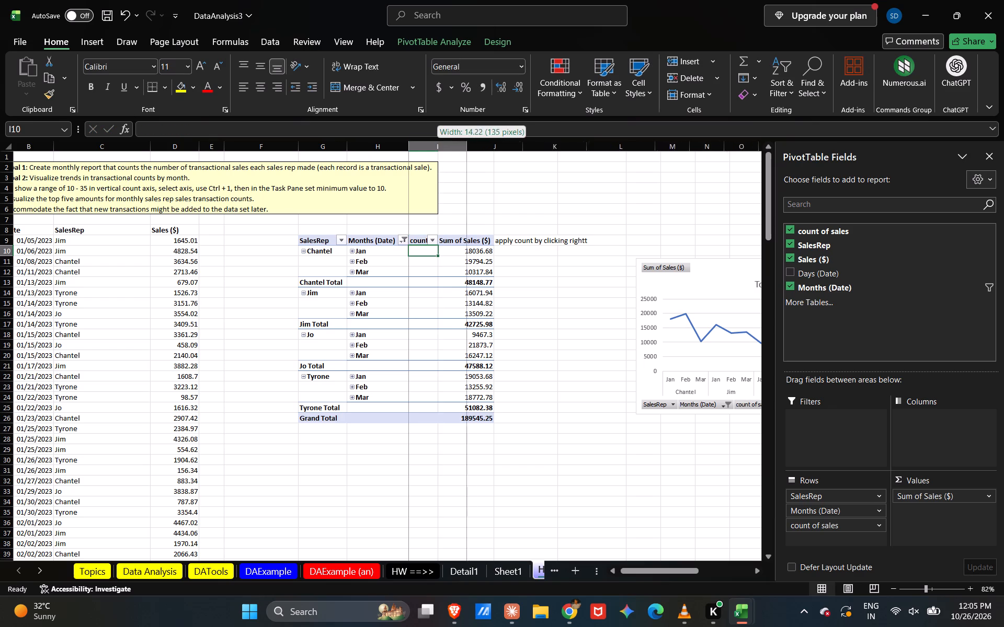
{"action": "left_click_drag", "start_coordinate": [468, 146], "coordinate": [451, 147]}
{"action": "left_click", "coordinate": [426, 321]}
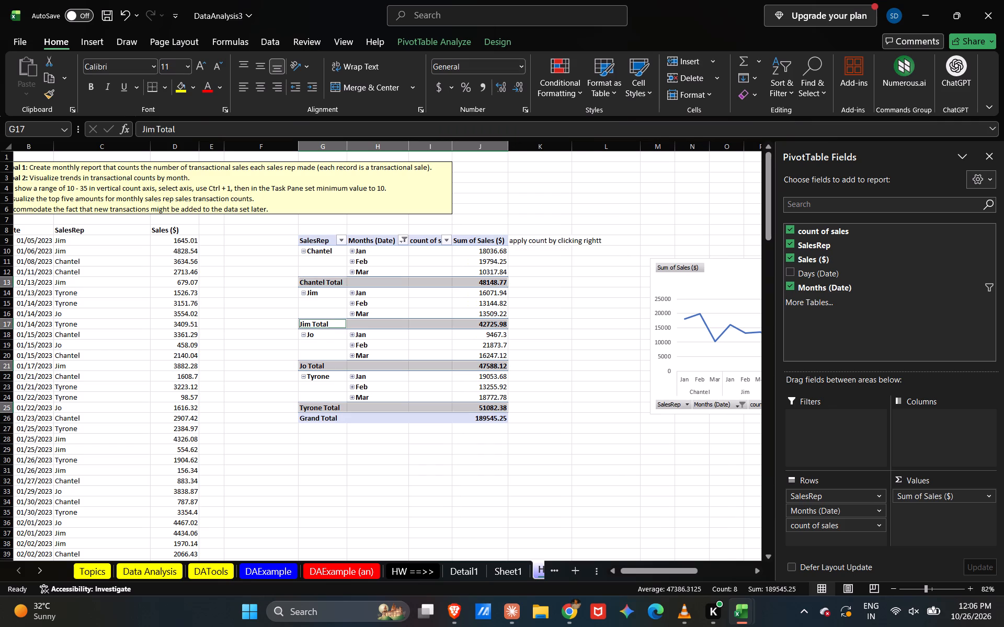
Turn off the subtotal for the "count of sales" field in the pivot table.
{"action": "left_click", "coordinate": [429, 245]}
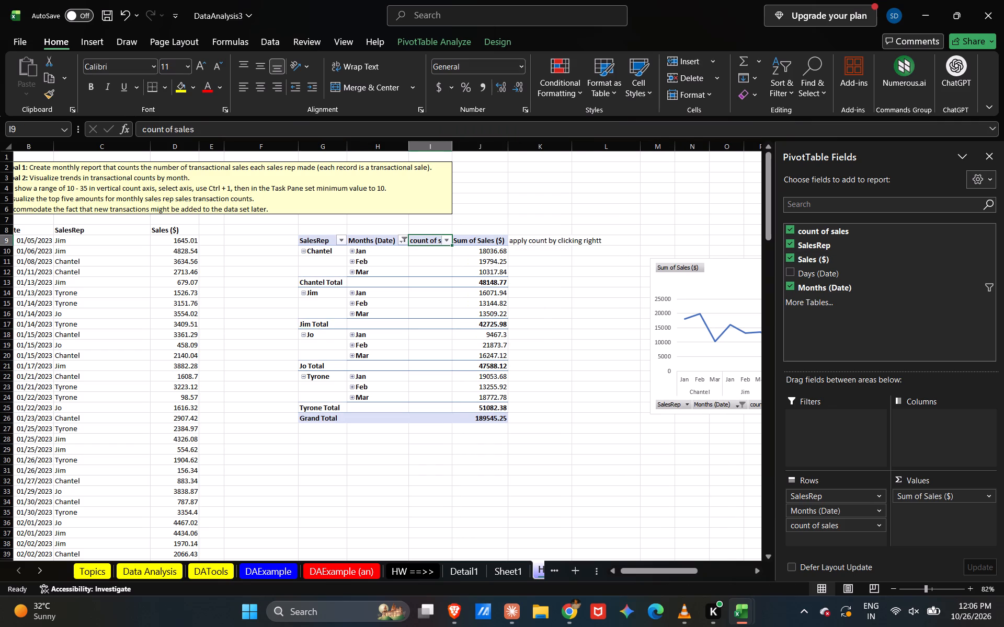
{"action": "right_click", "coordinate": [425, 243]}
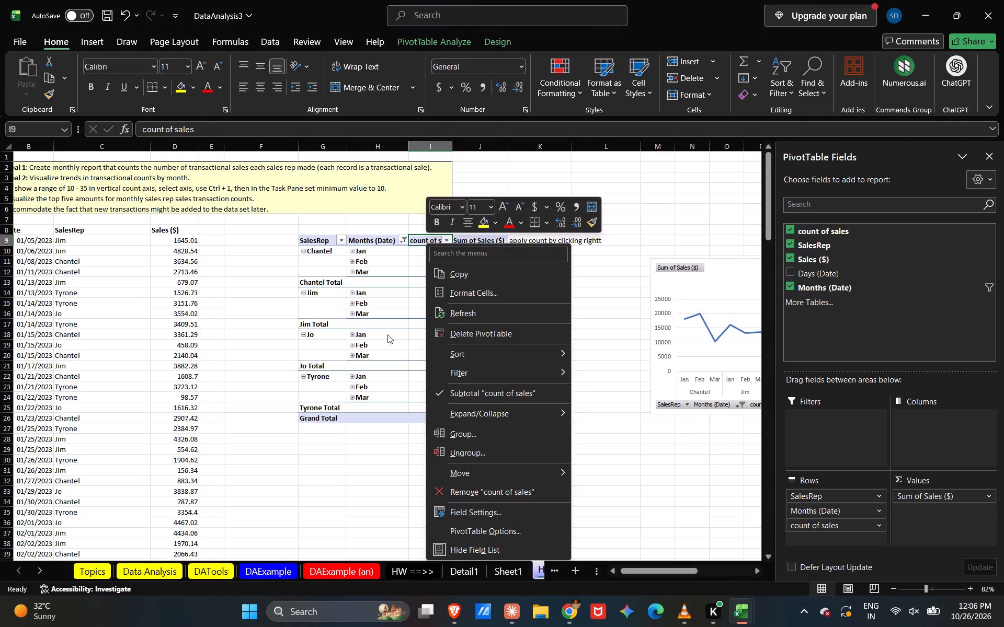
{"action": "left_click", "coordinate": [387, 334]}
{"action": "left_click", "coordinate": [425, 254]}
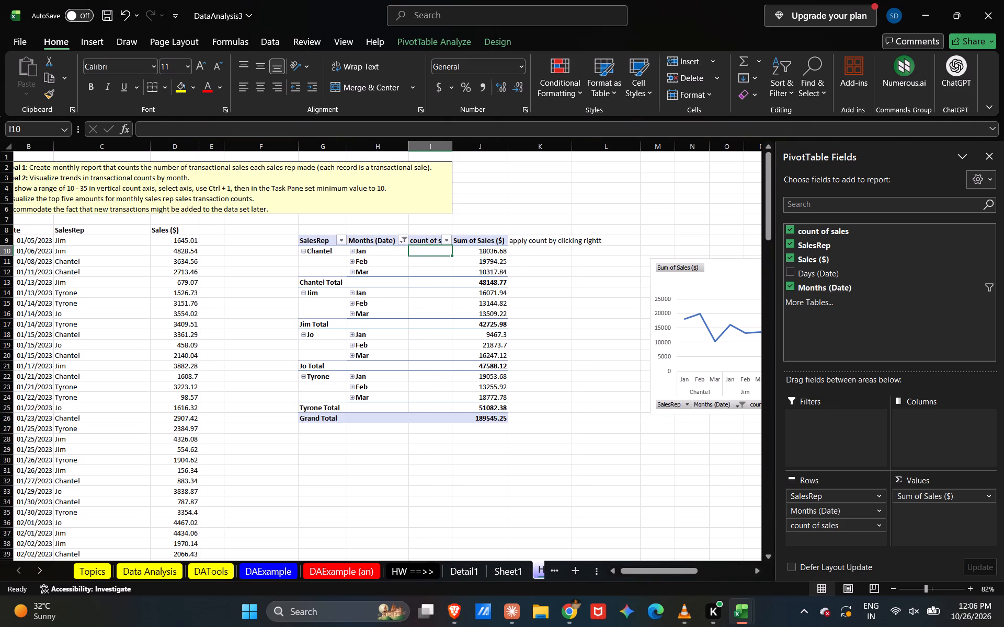
{"action": "left_click", "coordinate": [498, 252]}
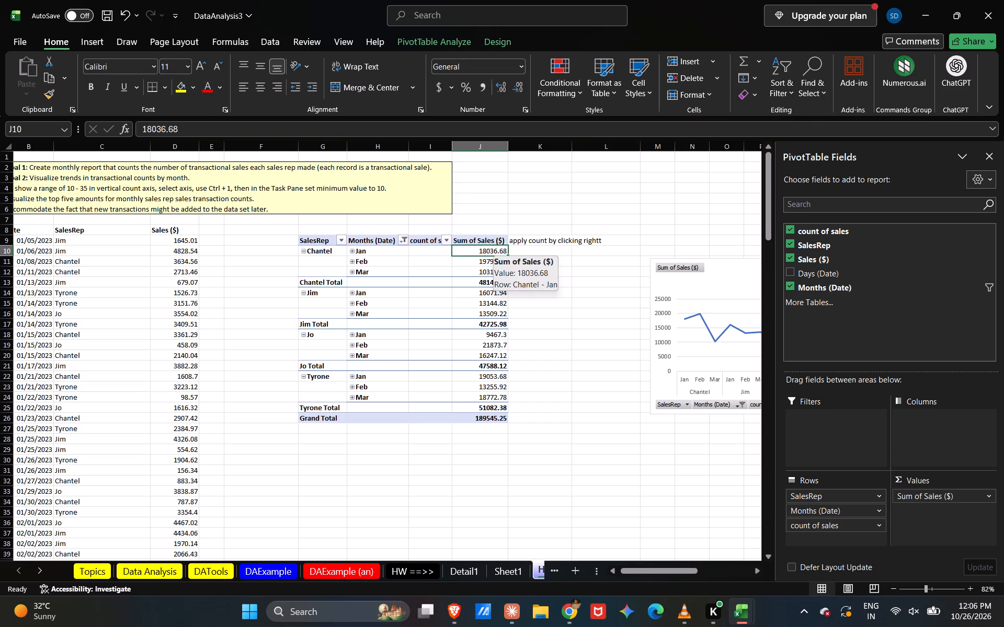
{"action": "left_click", "coordinate": [423, 247]}
{"action": "left_click", "coordinate": [428, 242]}
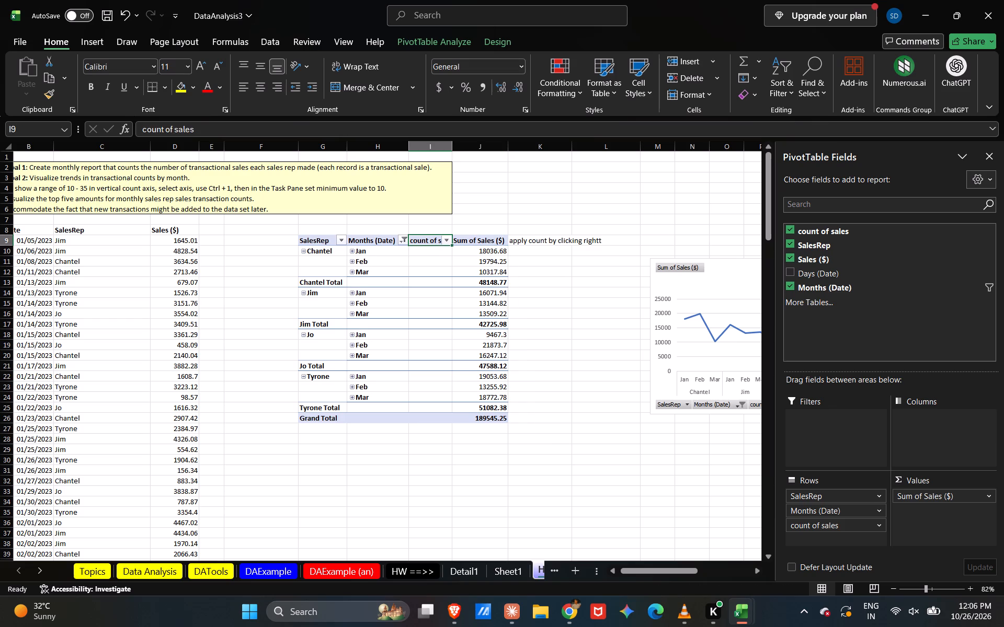
{"action": "right_click", "coordinate": [428, 242]}
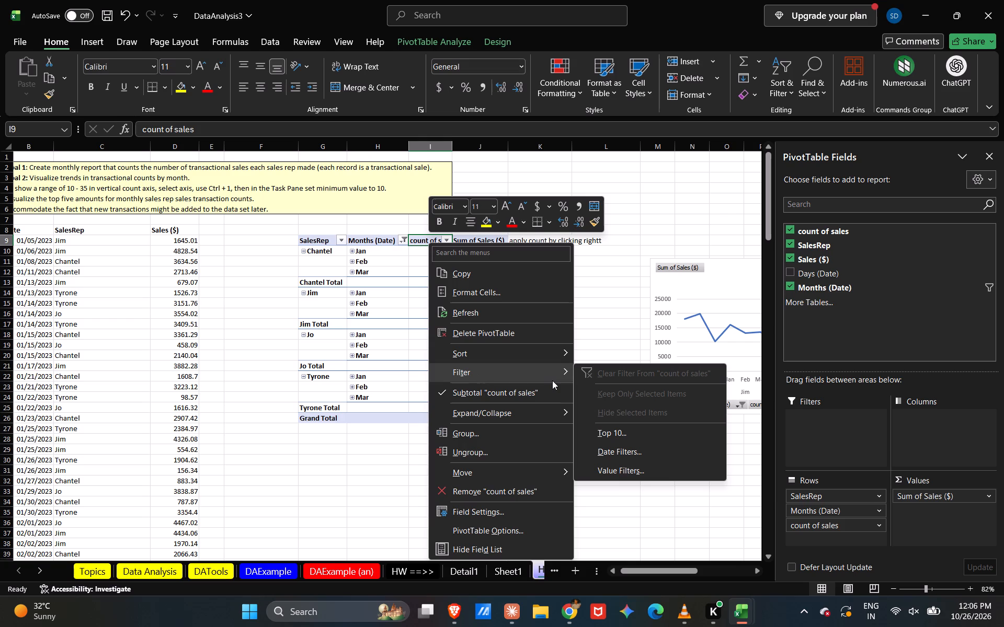
{"action": "left_click", "coordinate": [508, 388]}
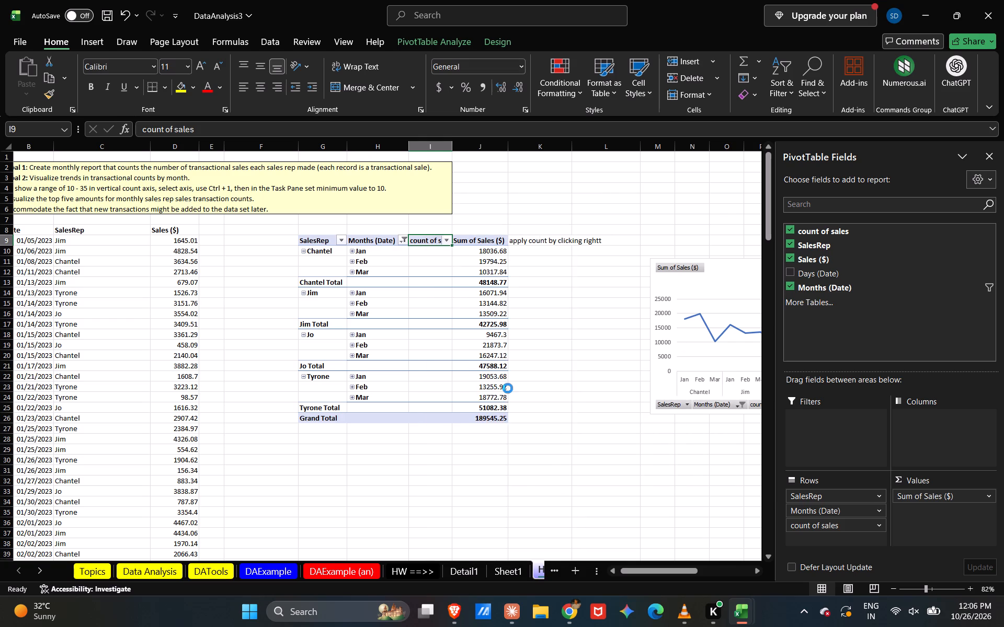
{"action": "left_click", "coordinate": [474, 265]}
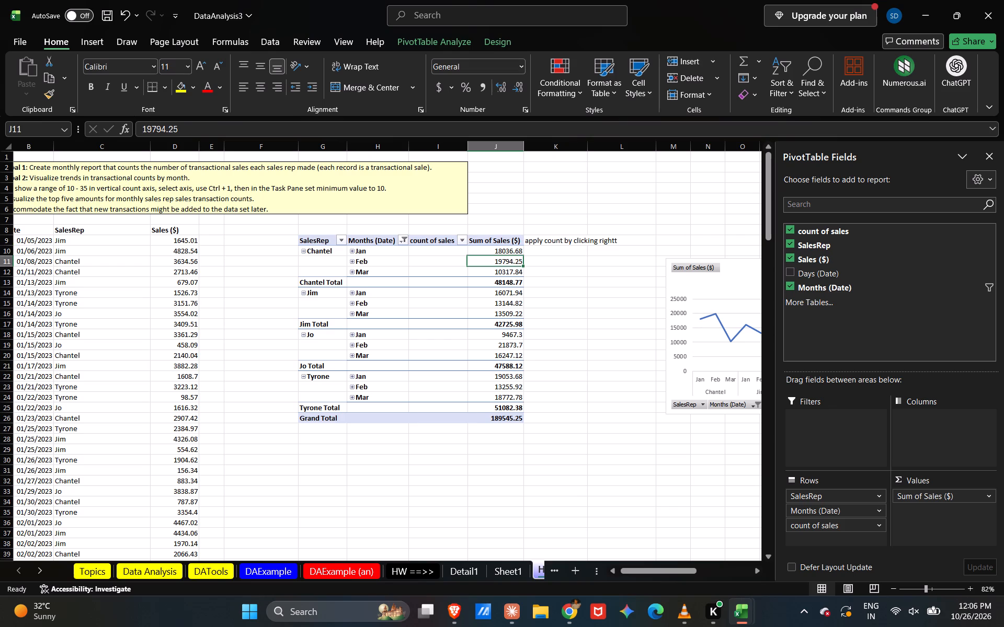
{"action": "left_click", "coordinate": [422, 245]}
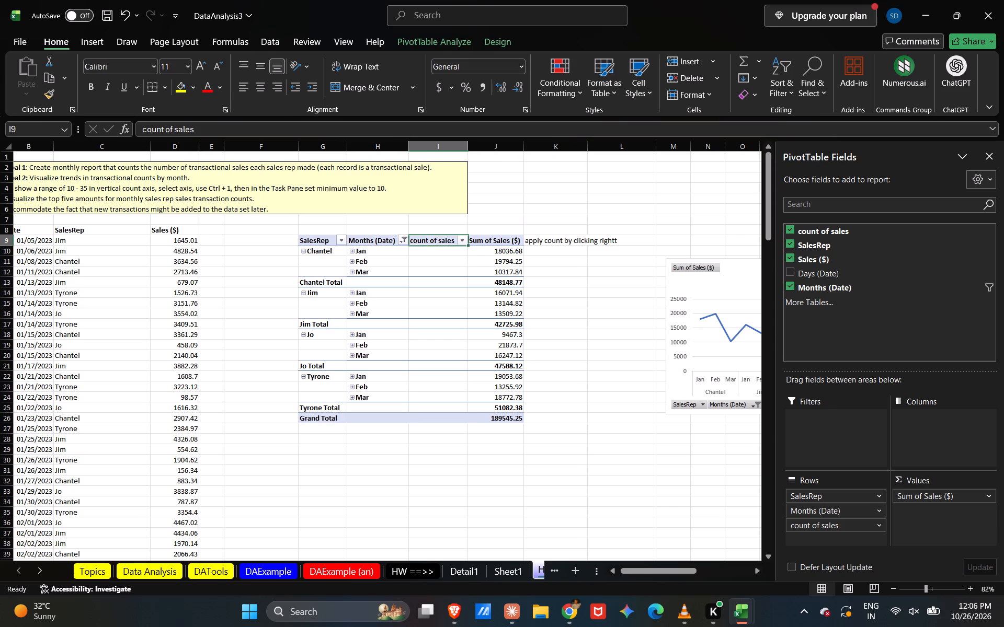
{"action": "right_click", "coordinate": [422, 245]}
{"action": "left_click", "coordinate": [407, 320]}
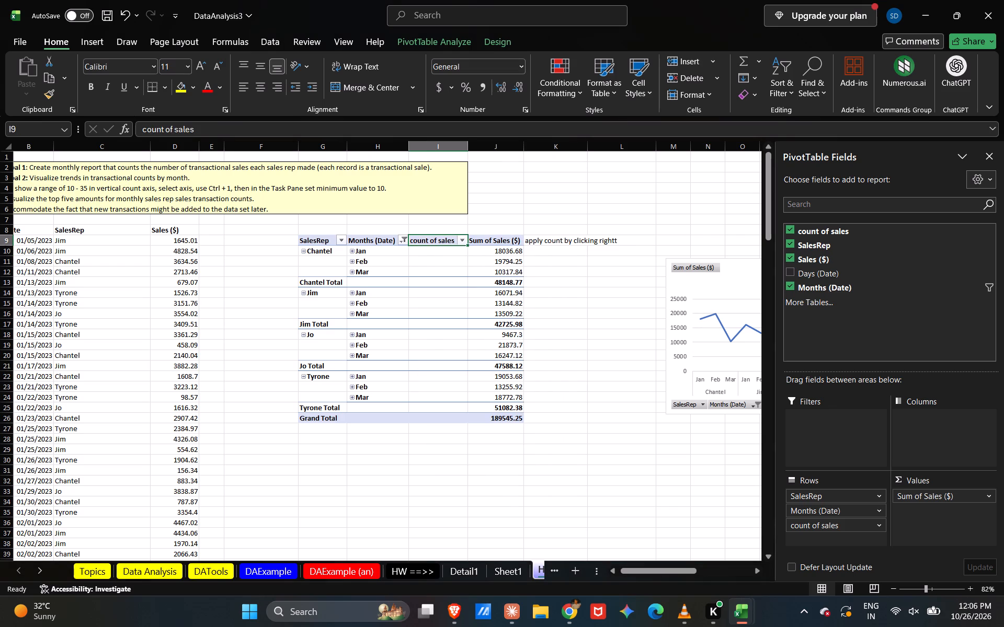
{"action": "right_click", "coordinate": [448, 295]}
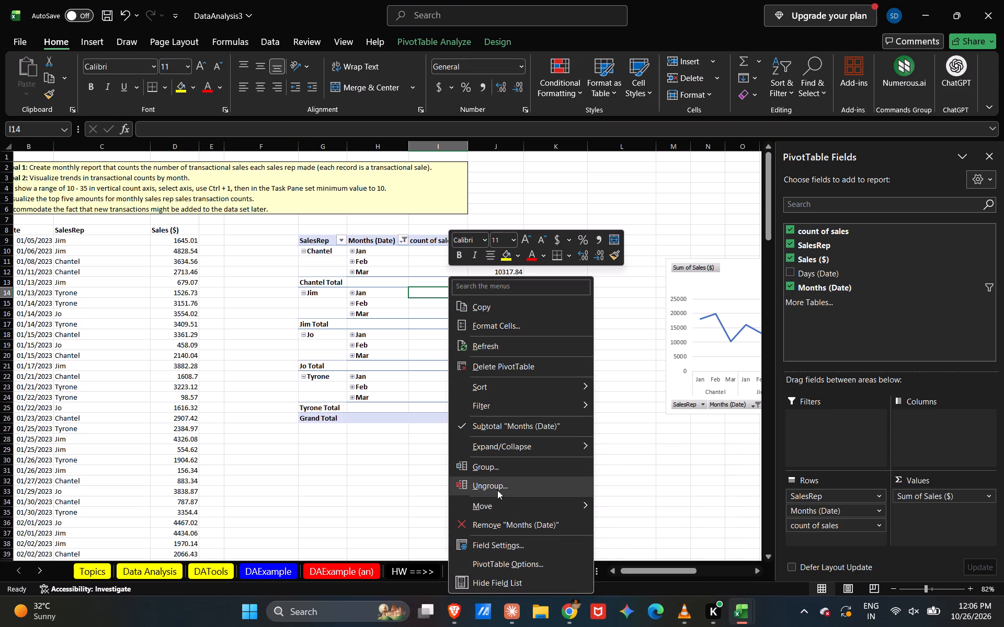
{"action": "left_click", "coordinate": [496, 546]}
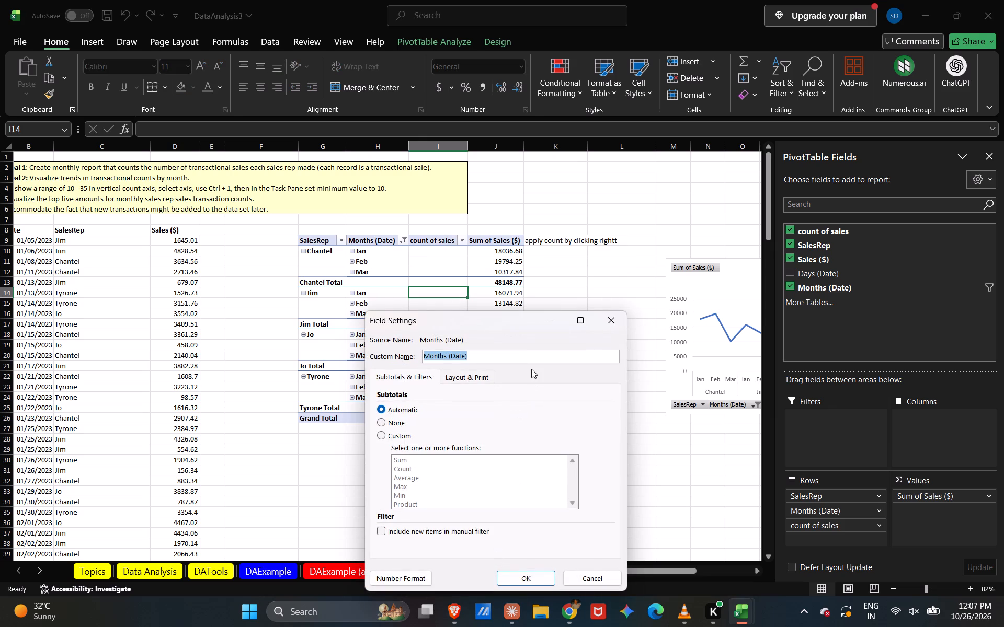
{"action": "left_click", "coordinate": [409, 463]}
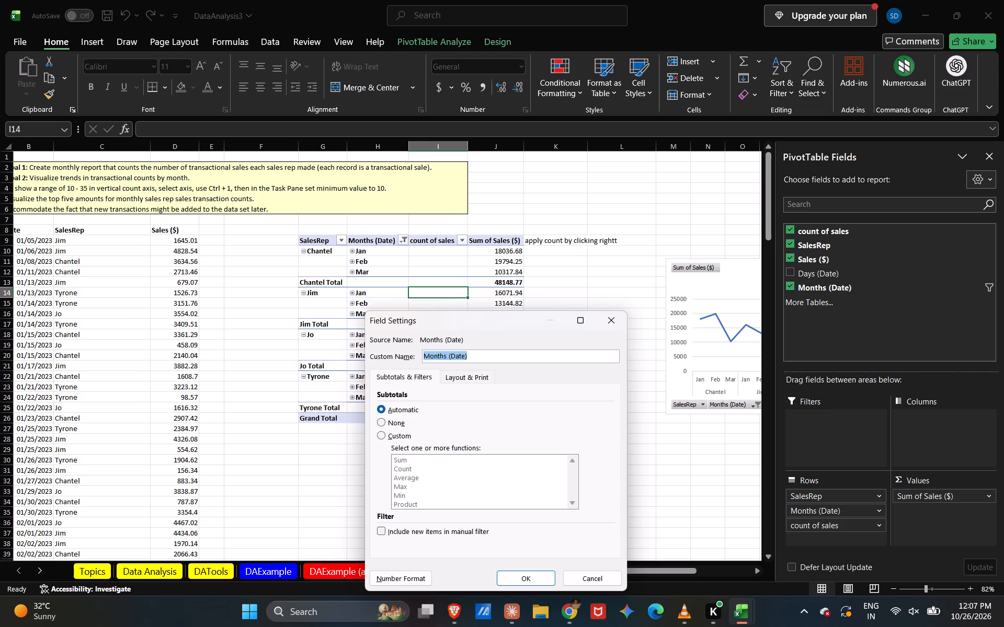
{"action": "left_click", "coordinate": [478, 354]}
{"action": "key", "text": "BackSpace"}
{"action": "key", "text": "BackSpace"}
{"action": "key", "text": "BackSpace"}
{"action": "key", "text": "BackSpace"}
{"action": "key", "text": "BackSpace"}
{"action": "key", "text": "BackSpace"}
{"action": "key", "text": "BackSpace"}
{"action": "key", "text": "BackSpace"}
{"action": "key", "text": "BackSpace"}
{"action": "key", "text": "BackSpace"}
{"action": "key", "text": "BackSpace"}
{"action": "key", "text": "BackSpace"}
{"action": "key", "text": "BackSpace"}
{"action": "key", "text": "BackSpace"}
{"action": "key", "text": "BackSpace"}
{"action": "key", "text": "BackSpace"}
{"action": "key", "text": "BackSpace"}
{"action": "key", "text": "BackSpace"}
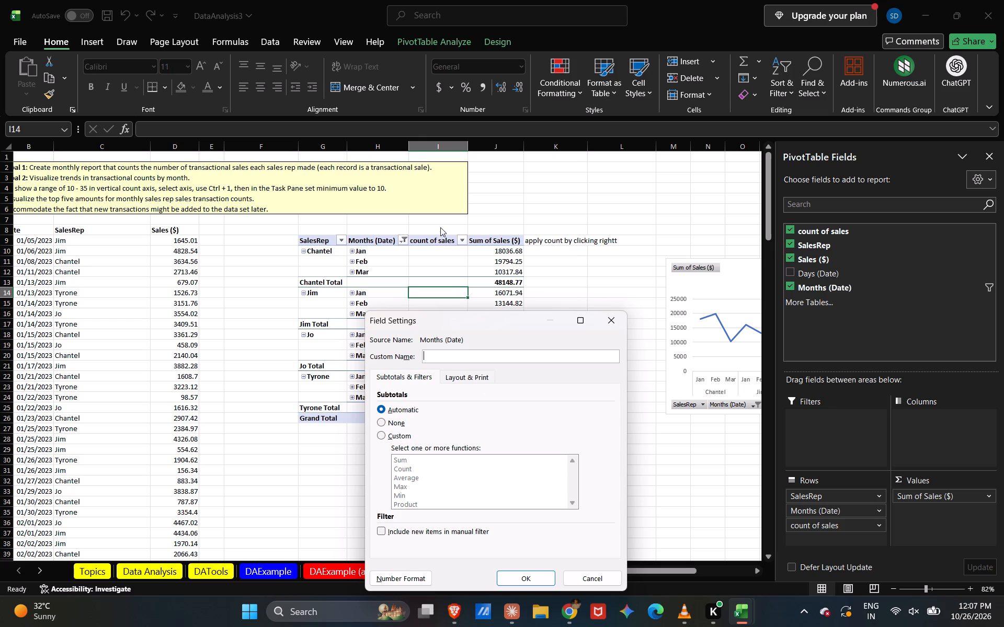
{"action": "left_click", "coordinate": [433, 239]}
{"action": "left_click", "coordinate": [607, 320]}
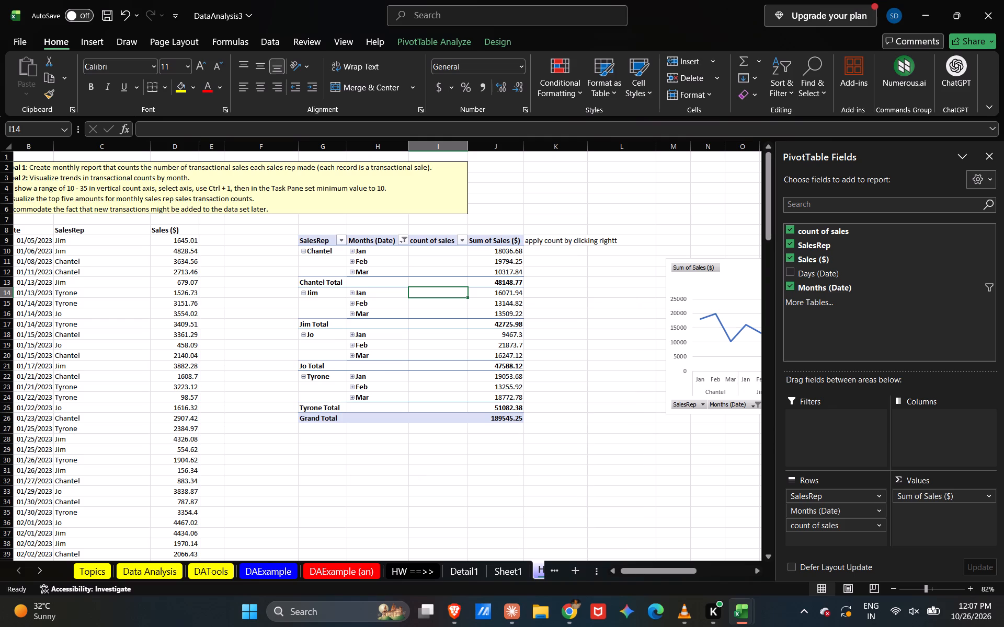
Close the pivot table's field list.
{"action": "left_click", "coordinate": [990, 150]}
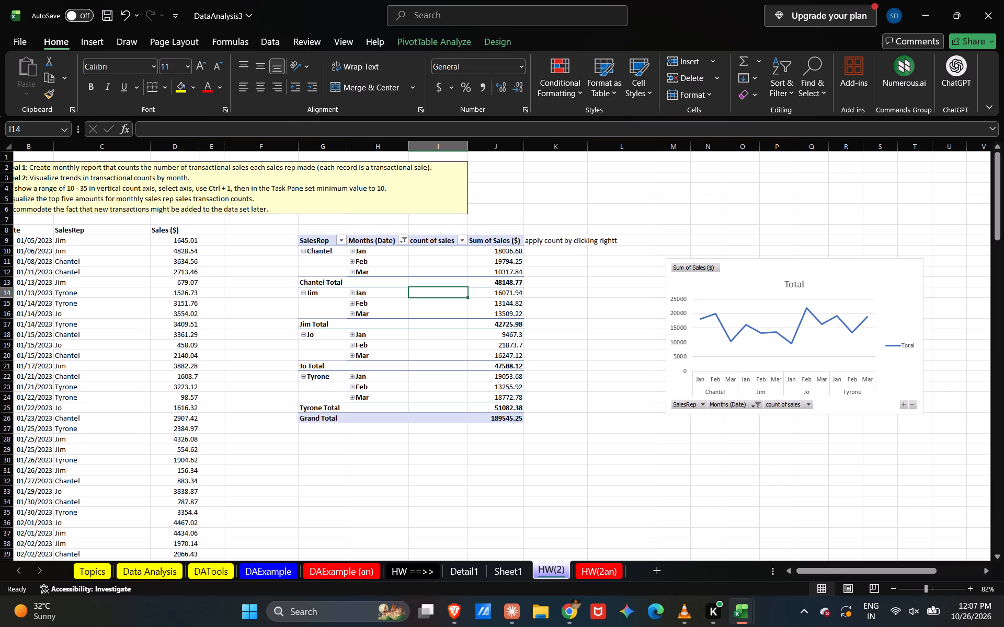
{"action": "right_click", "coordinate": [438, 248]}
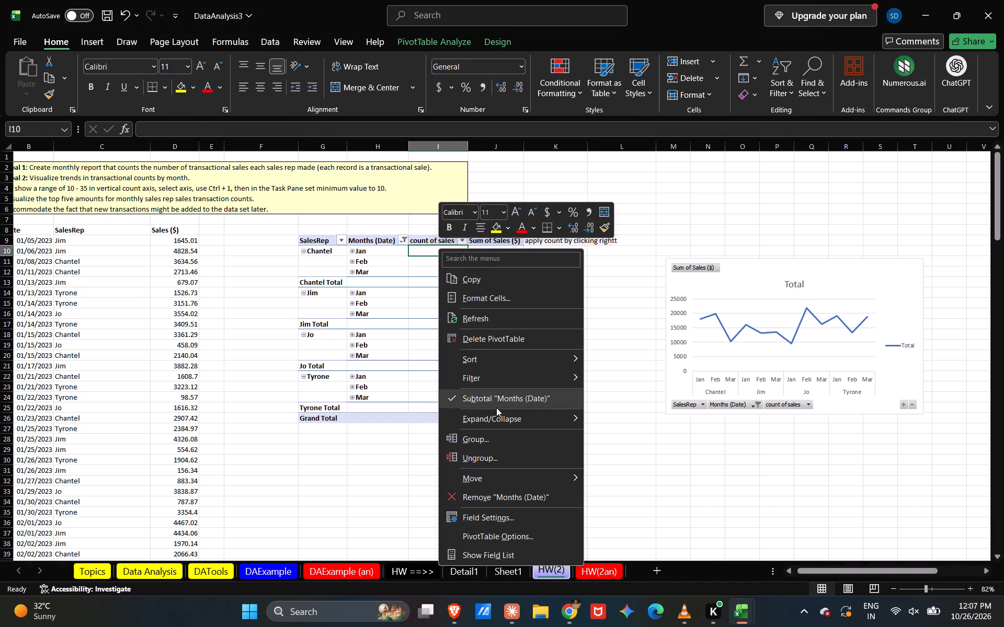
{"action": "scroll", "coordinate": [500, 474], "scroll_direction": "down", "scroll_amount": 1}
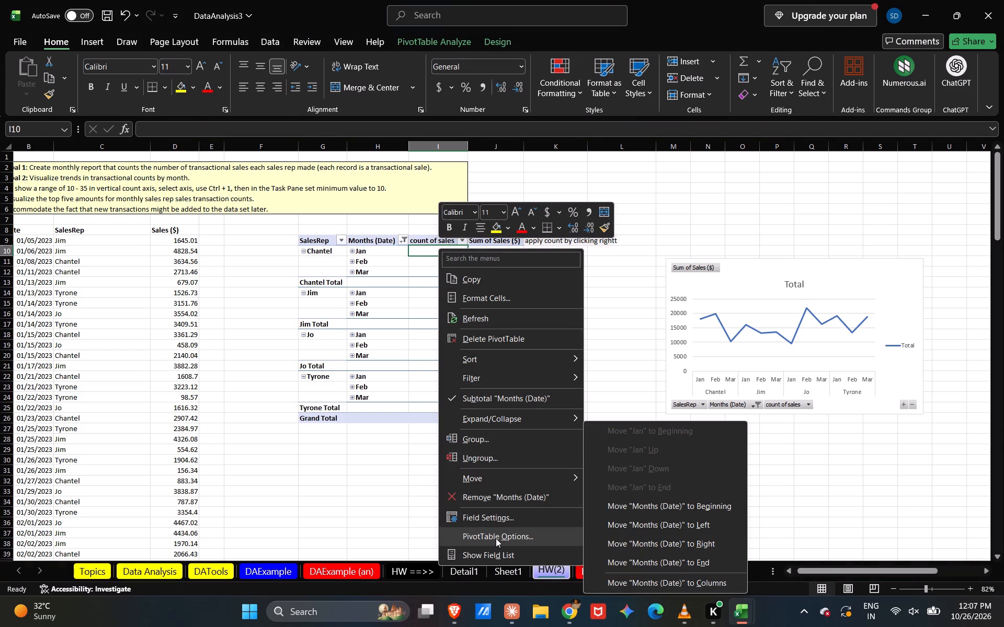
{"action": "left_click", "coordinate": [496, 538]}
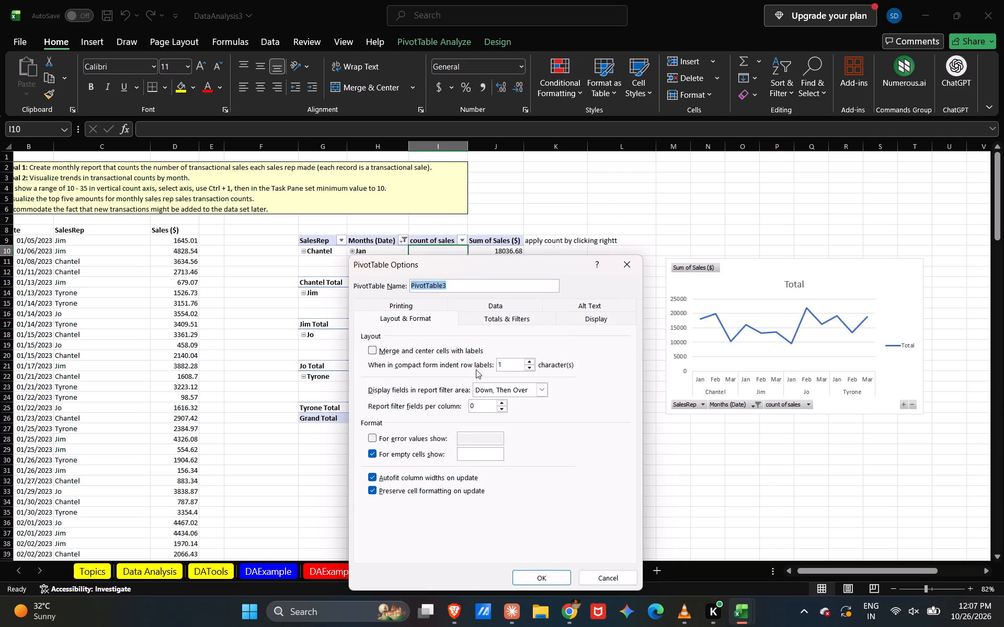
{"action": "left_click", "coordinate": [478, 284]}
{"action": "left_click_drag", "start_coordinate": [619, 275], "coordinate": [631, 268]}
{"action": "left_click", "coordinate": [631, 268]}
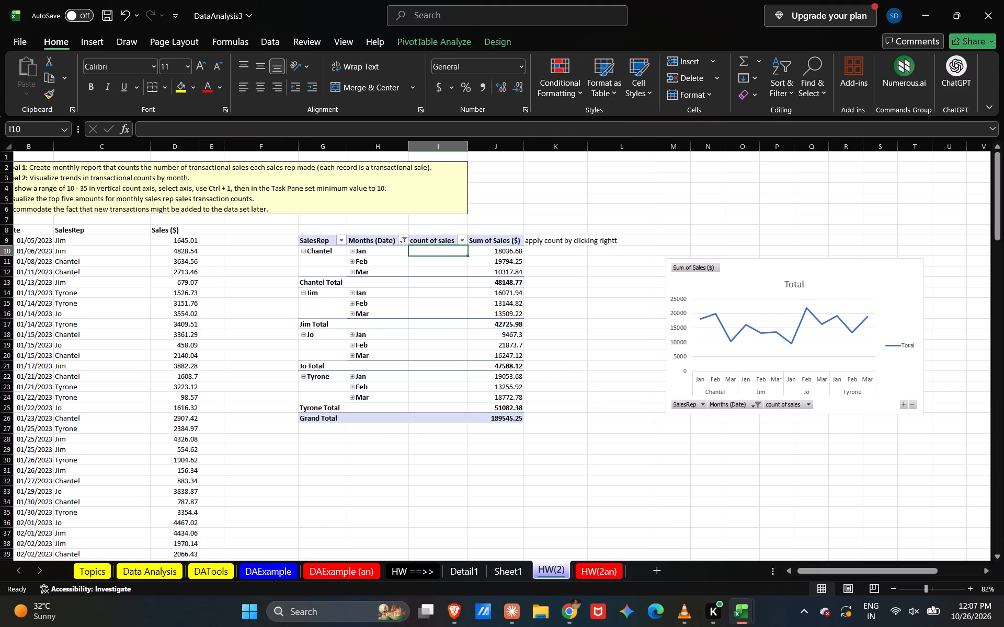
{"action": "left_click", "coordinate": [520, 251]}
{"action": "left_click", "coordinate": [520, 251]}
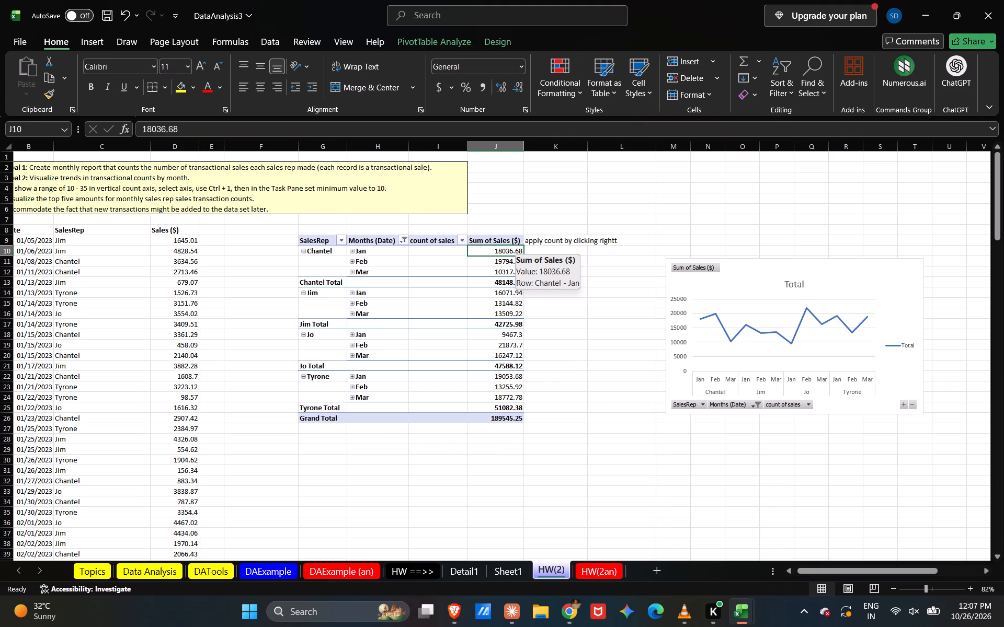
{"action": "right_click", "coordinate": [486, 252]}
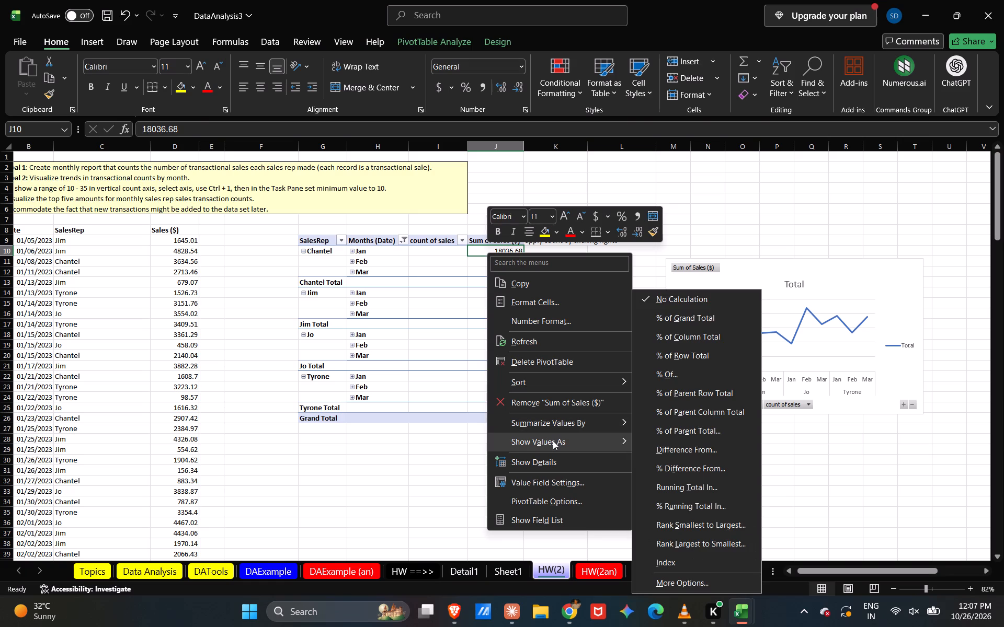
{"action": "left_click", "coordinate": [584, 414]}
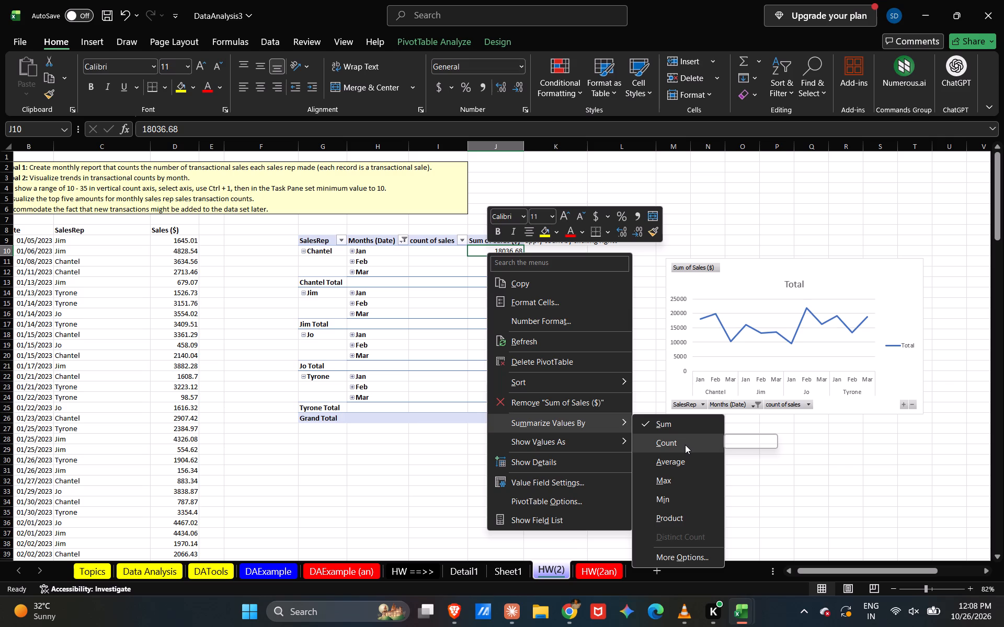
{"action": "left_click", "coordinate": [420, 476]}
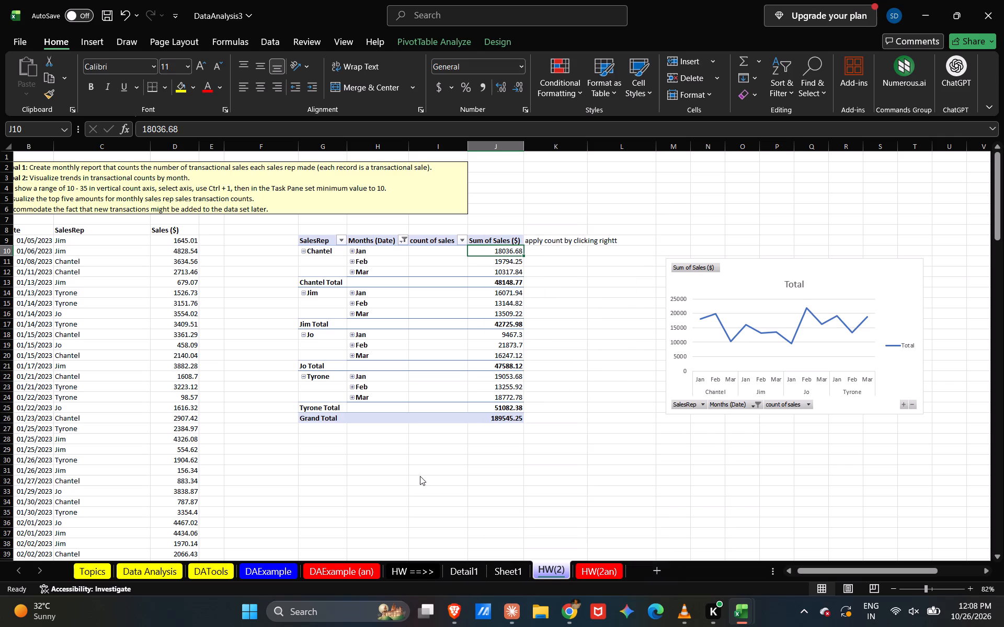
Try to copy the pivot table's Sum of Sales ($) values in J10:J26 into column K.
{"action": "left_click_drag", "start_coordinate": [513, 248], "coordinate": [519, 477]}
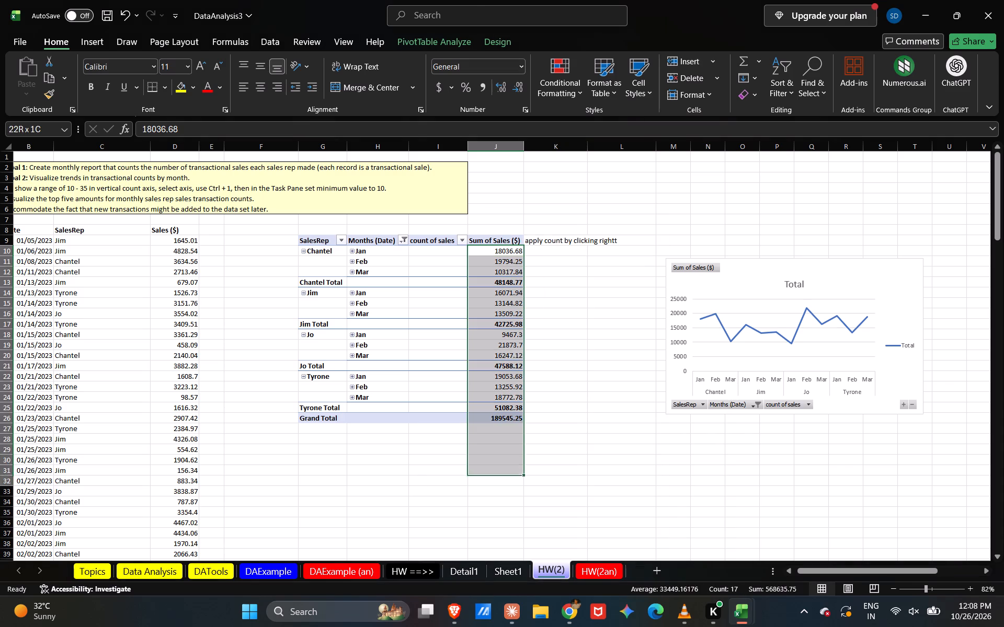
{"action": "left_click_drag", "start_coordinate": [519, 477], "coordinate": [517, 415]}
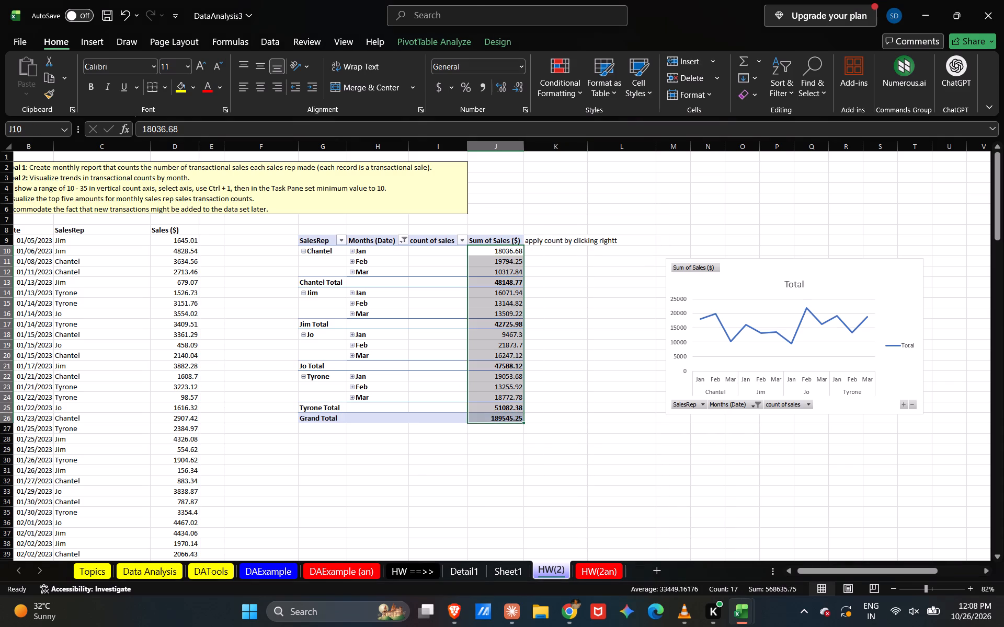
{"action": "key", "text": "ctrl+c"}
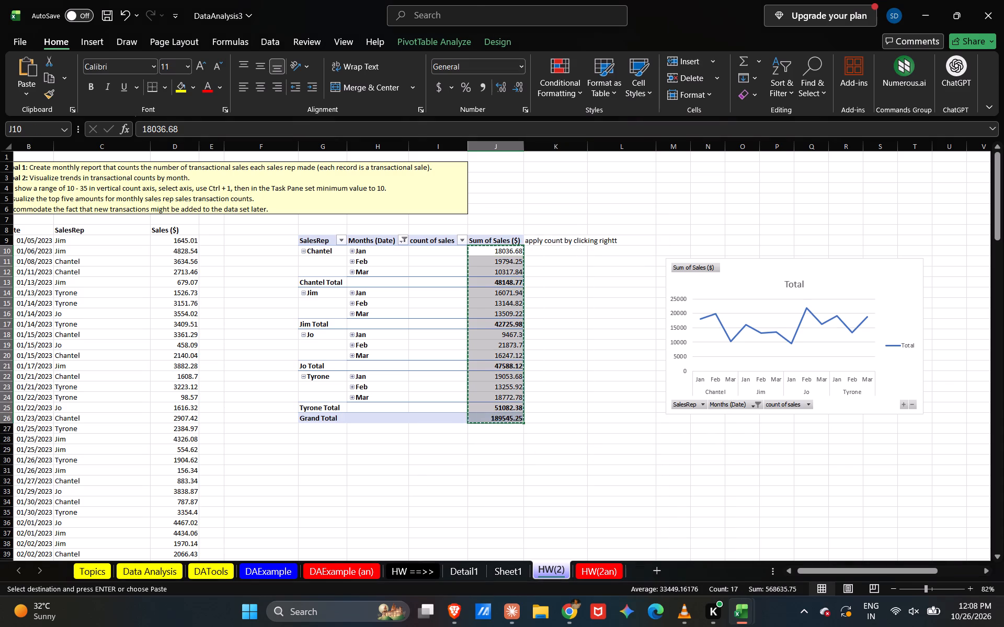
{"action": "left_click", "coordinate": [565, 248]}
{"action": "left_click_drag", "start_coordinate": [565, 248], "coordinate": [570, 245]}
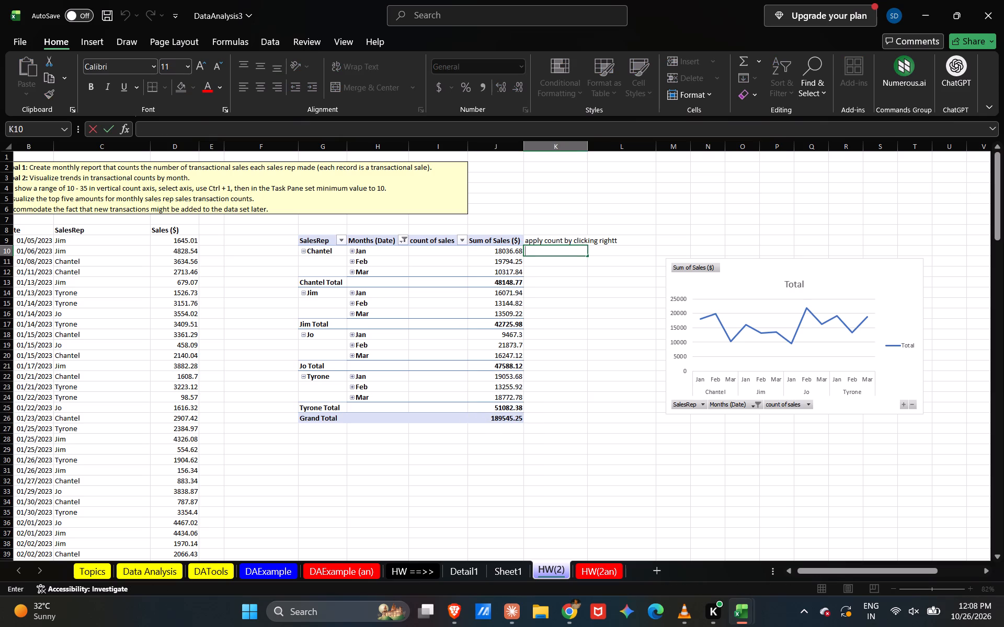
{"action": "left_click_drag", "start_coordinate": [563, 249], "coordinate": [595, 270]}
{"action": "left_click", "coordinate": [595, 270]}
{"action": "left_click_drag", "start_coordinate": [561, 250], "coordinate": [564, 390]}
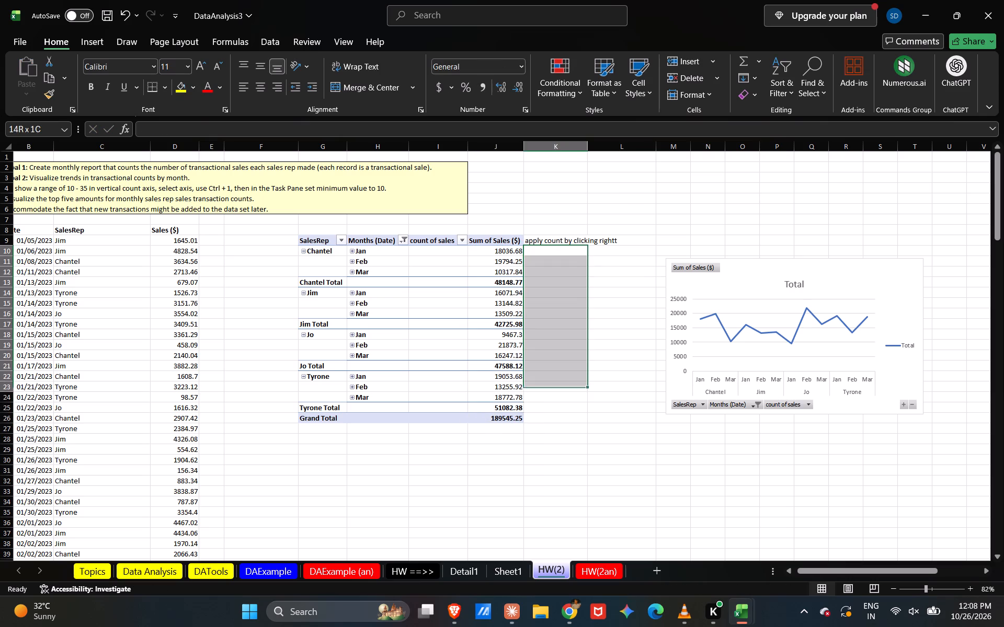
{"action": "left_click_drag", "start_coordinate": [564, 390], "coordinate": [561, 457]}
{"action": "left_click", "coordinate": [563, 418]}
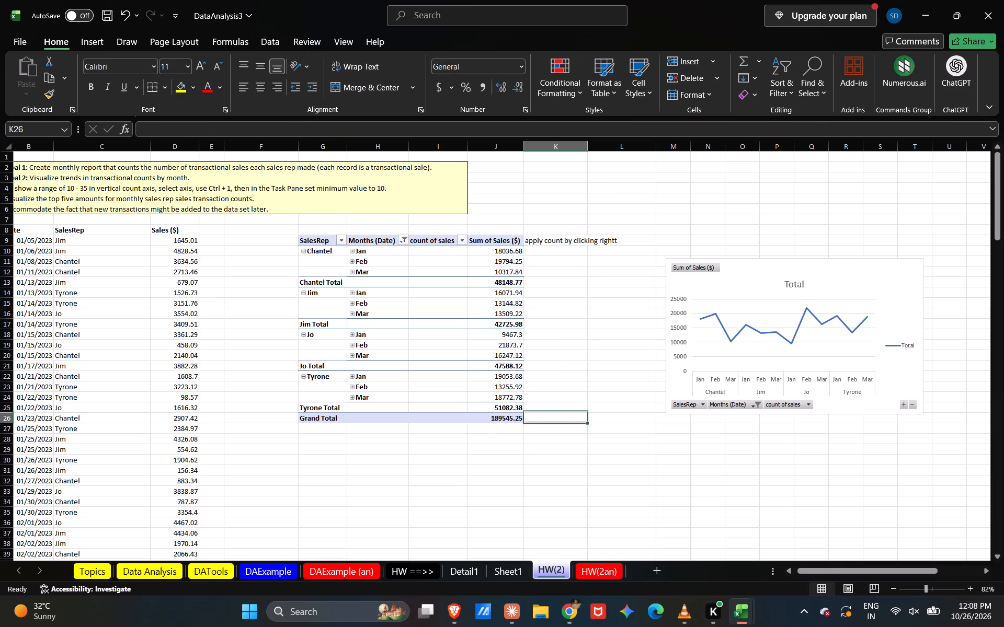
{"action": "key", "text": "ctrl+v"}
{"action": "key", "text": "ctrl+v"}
Copy the pivot table's Sum of Sales ($) values from J10:J26 to column K, starting at K10.
{"action": "left_click_drag", "start_coordinate": [508, 249], "coordinate": [512, 416]}
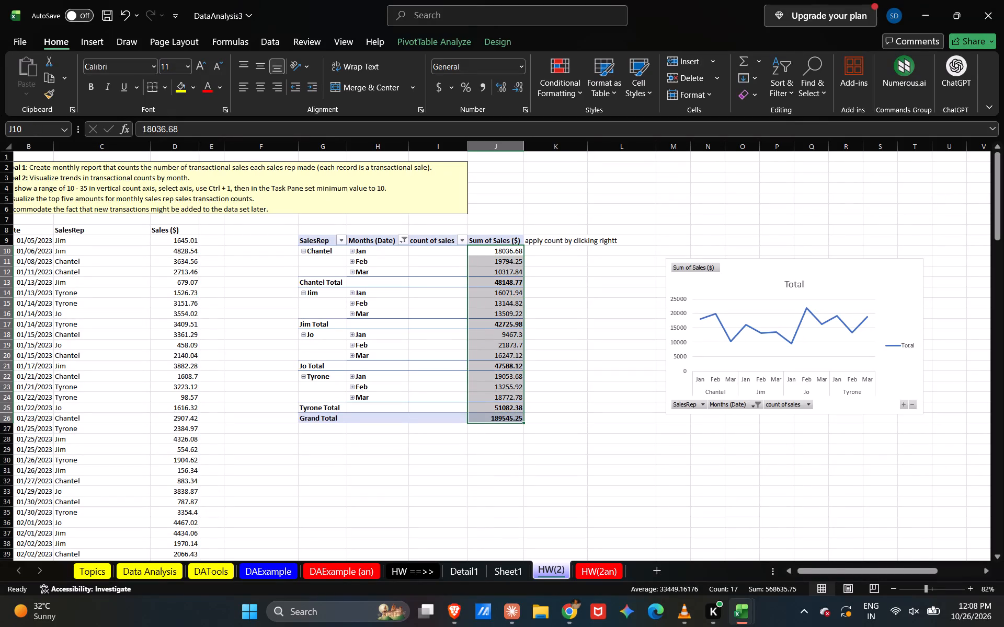
{"action": "key", "text": "ctrl+c"}
{"action": "left_click", "coordinate": [573, 255]}
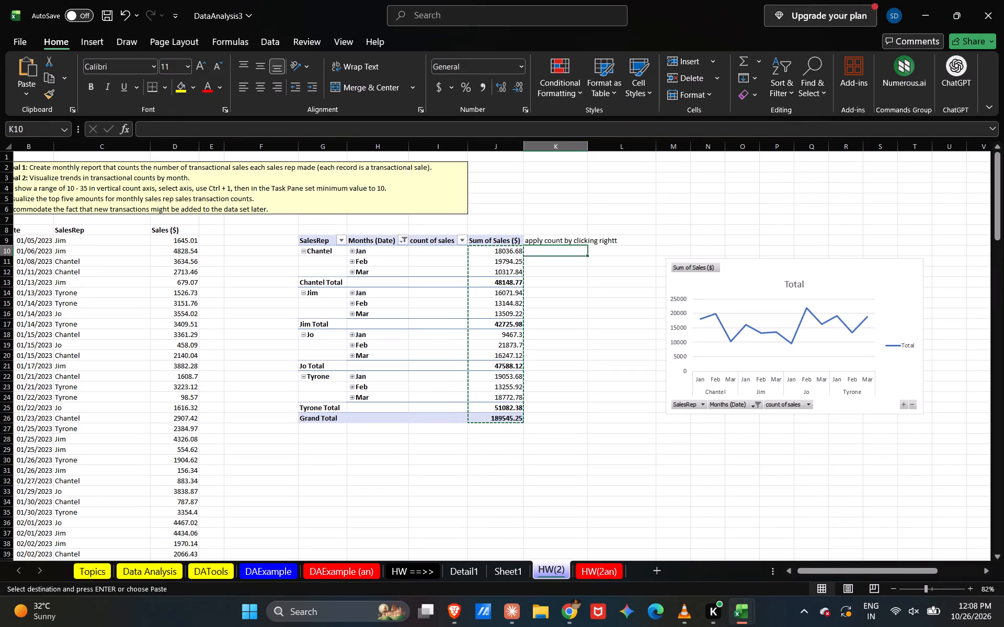
{"action": "key", "text": "ctrl+v"}
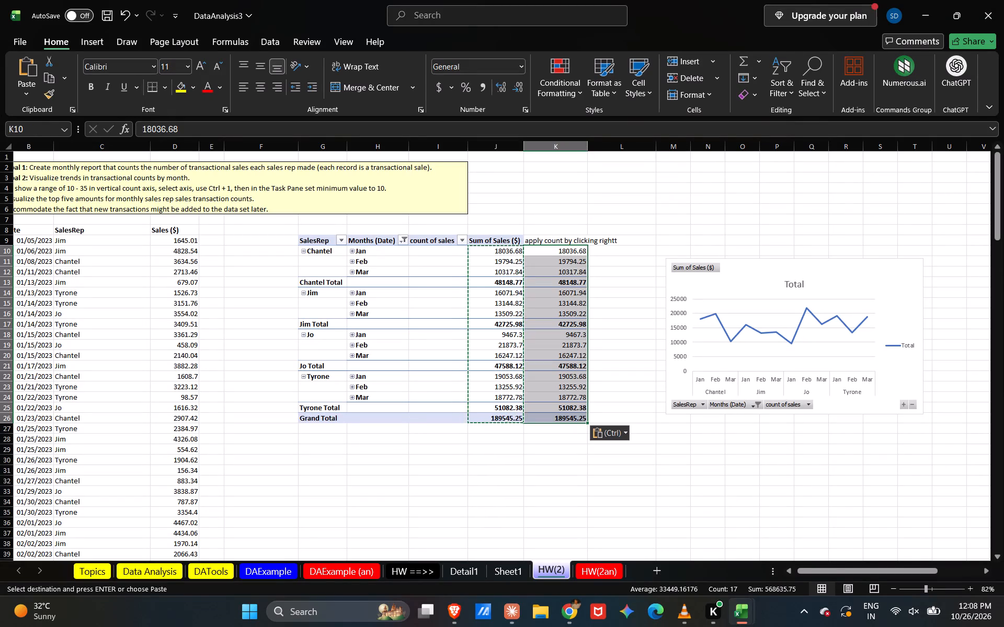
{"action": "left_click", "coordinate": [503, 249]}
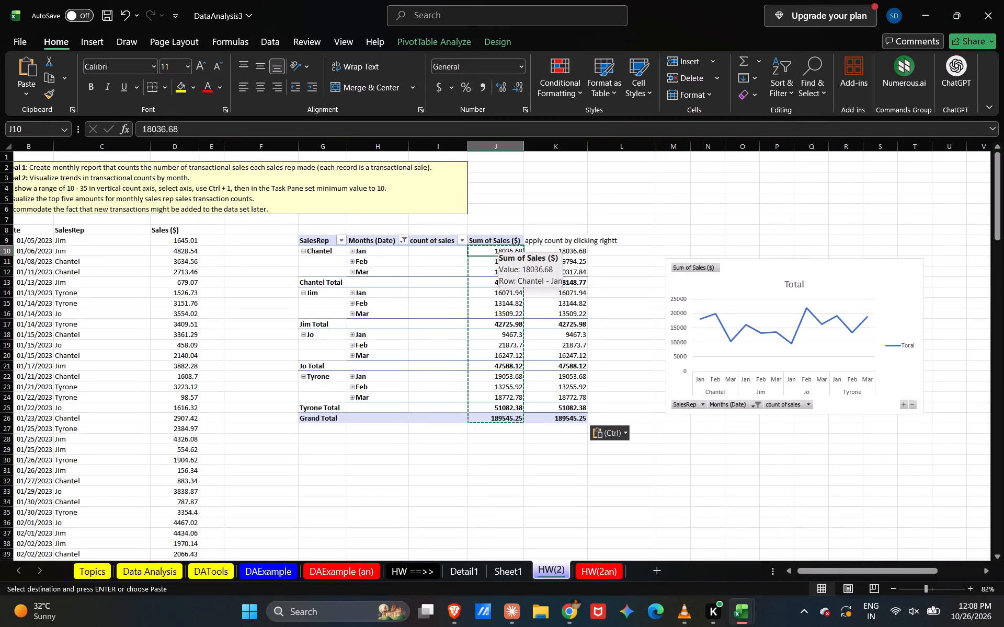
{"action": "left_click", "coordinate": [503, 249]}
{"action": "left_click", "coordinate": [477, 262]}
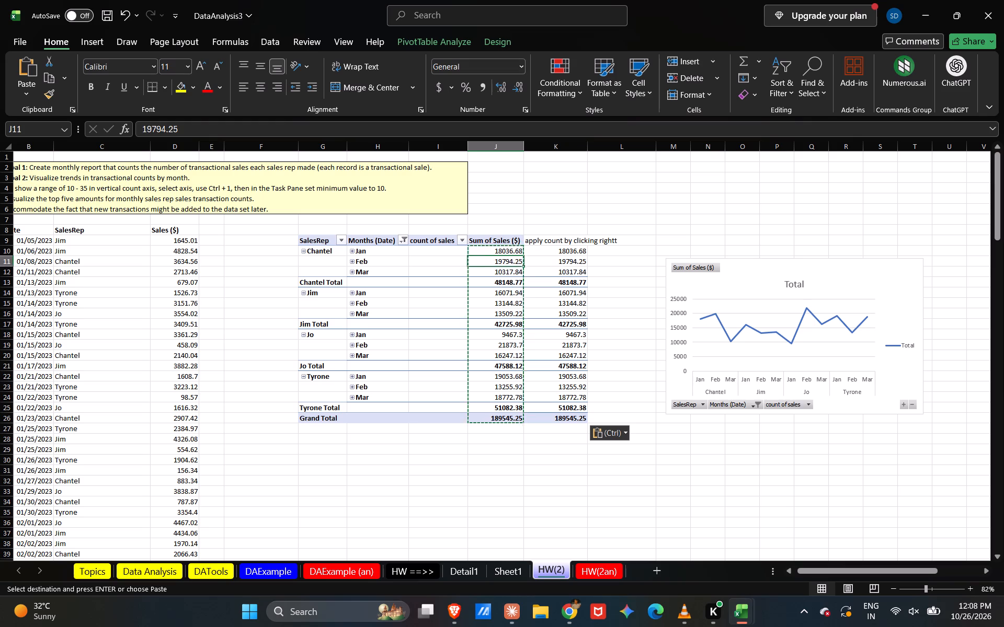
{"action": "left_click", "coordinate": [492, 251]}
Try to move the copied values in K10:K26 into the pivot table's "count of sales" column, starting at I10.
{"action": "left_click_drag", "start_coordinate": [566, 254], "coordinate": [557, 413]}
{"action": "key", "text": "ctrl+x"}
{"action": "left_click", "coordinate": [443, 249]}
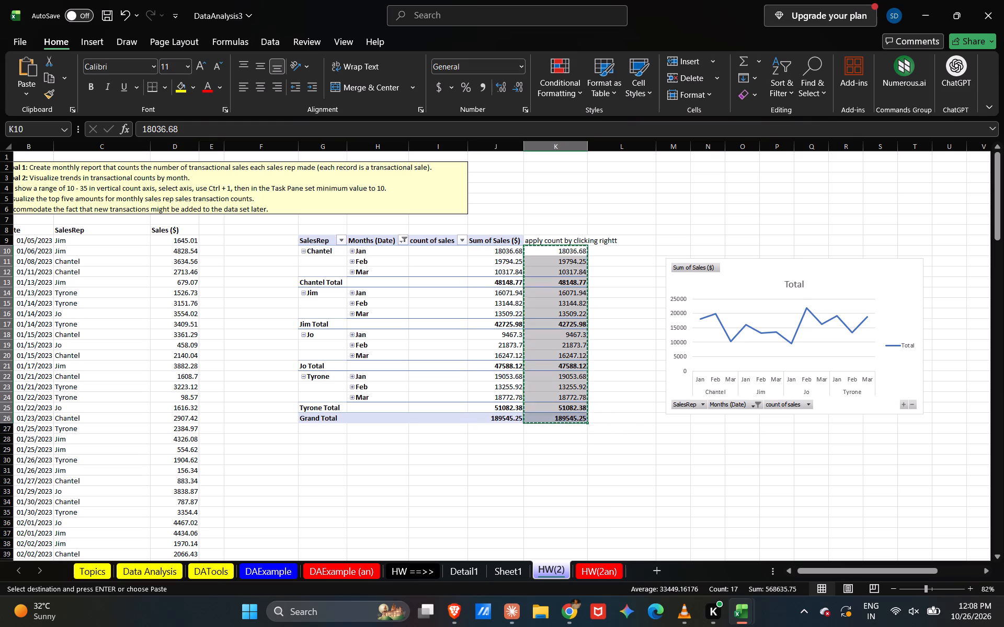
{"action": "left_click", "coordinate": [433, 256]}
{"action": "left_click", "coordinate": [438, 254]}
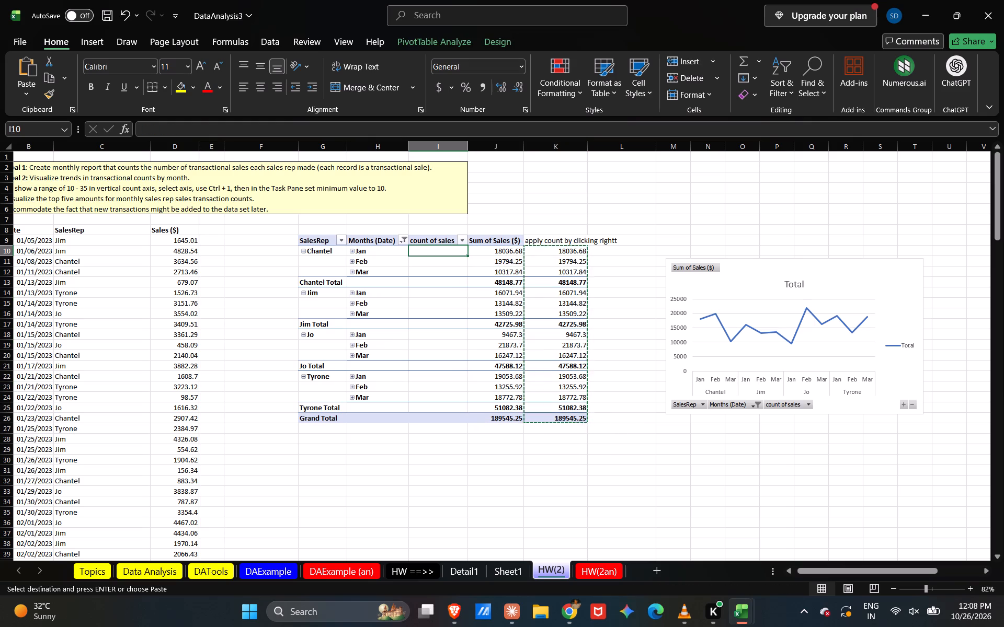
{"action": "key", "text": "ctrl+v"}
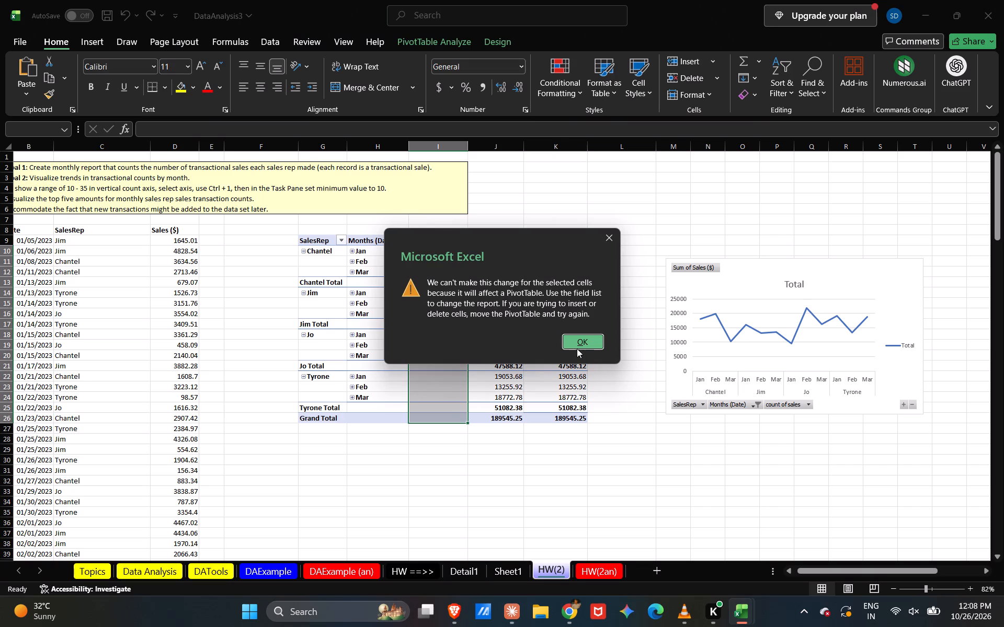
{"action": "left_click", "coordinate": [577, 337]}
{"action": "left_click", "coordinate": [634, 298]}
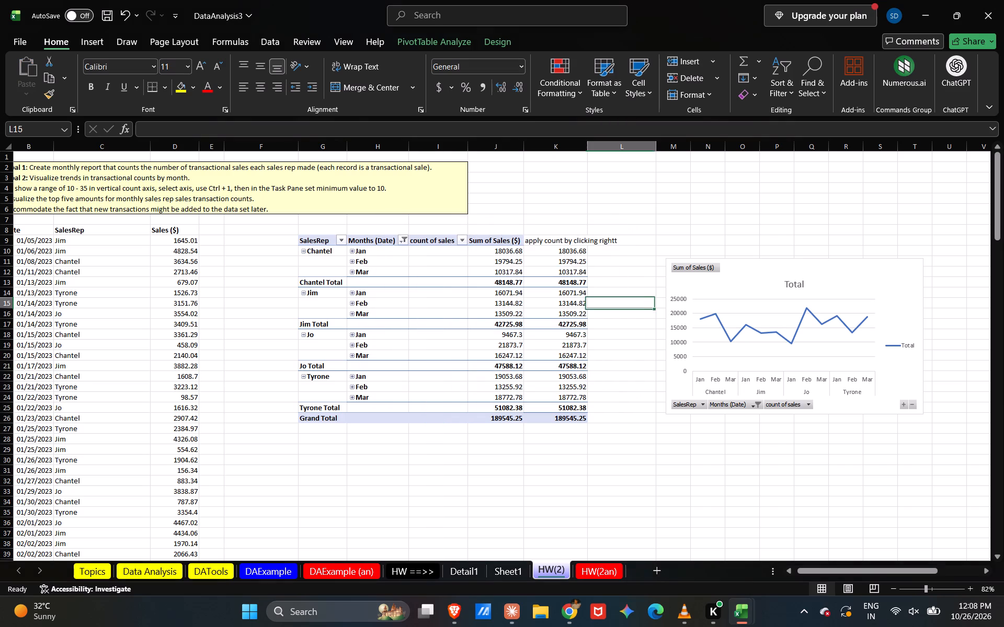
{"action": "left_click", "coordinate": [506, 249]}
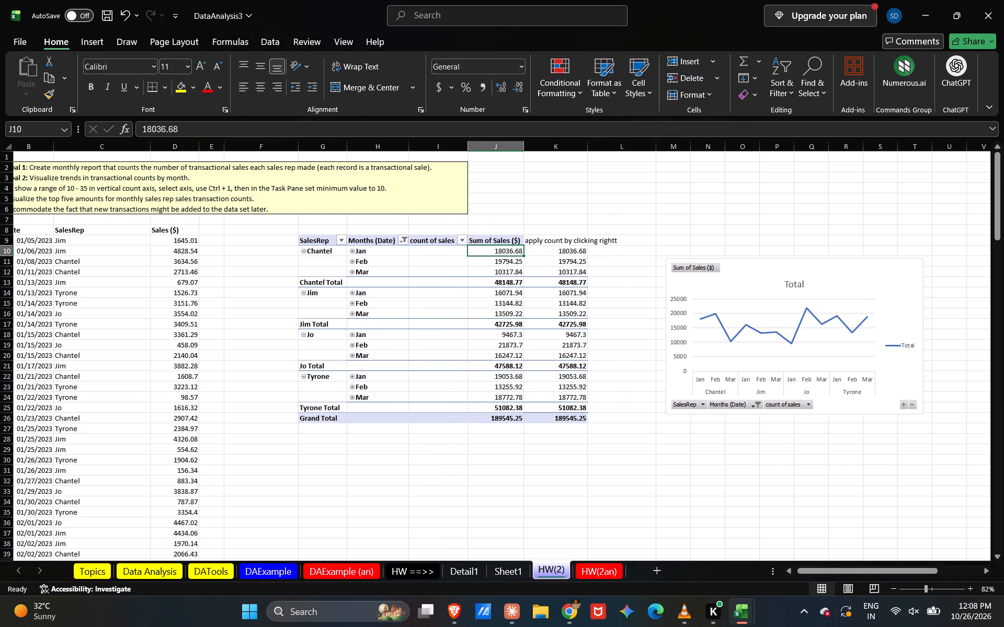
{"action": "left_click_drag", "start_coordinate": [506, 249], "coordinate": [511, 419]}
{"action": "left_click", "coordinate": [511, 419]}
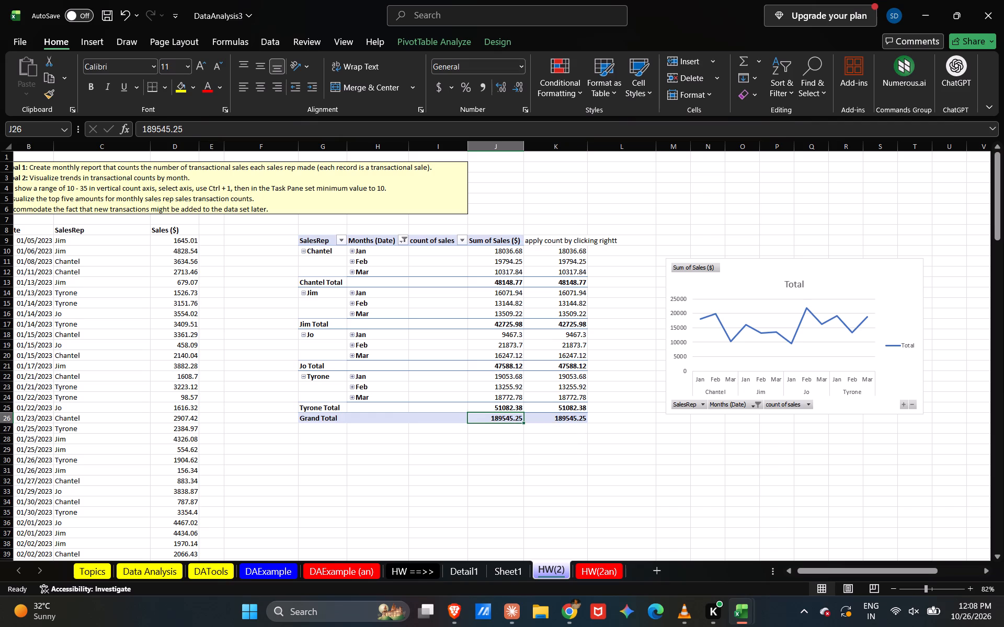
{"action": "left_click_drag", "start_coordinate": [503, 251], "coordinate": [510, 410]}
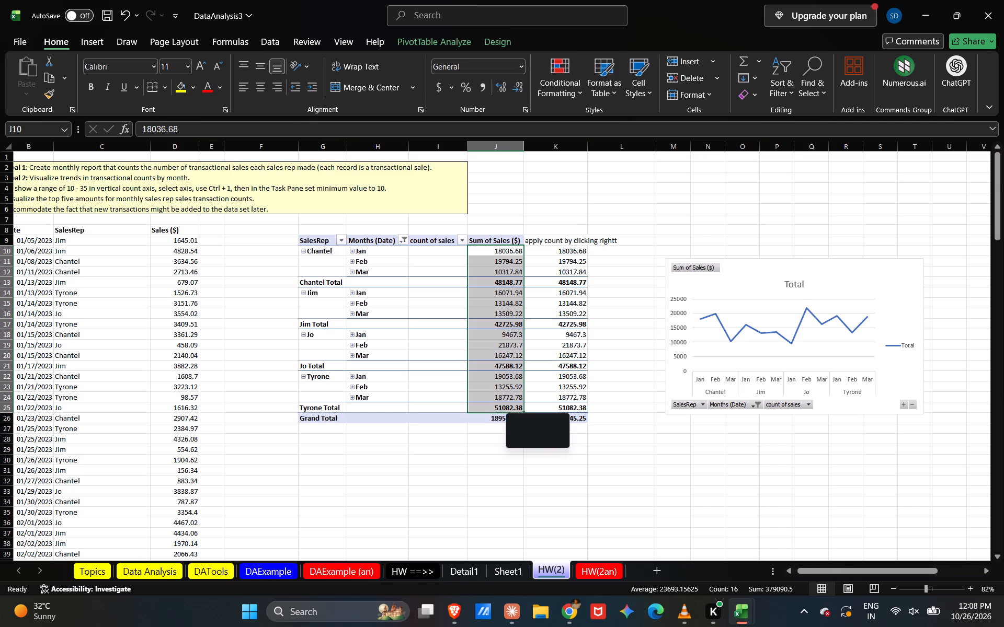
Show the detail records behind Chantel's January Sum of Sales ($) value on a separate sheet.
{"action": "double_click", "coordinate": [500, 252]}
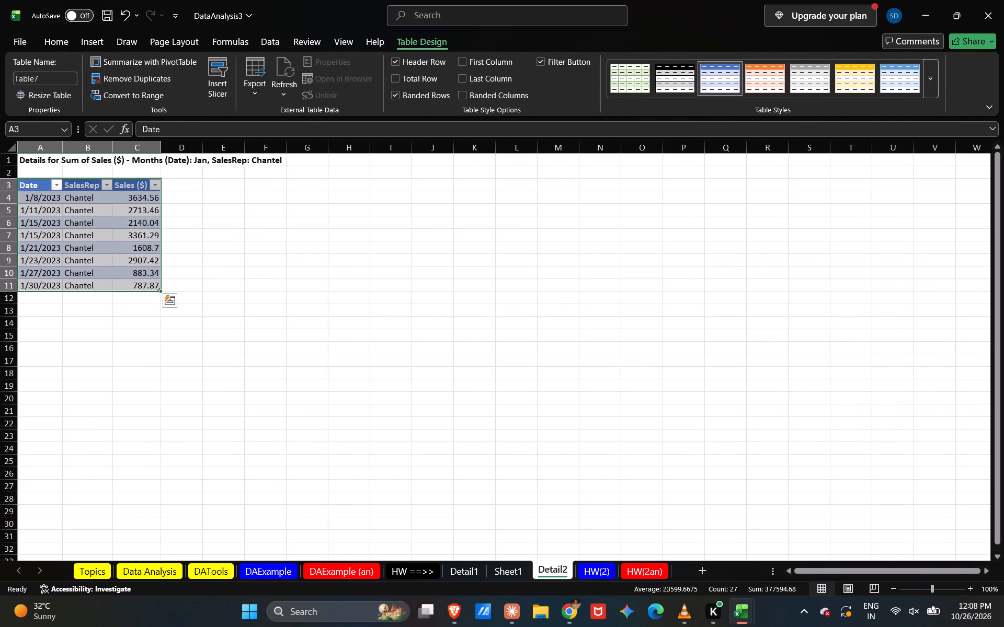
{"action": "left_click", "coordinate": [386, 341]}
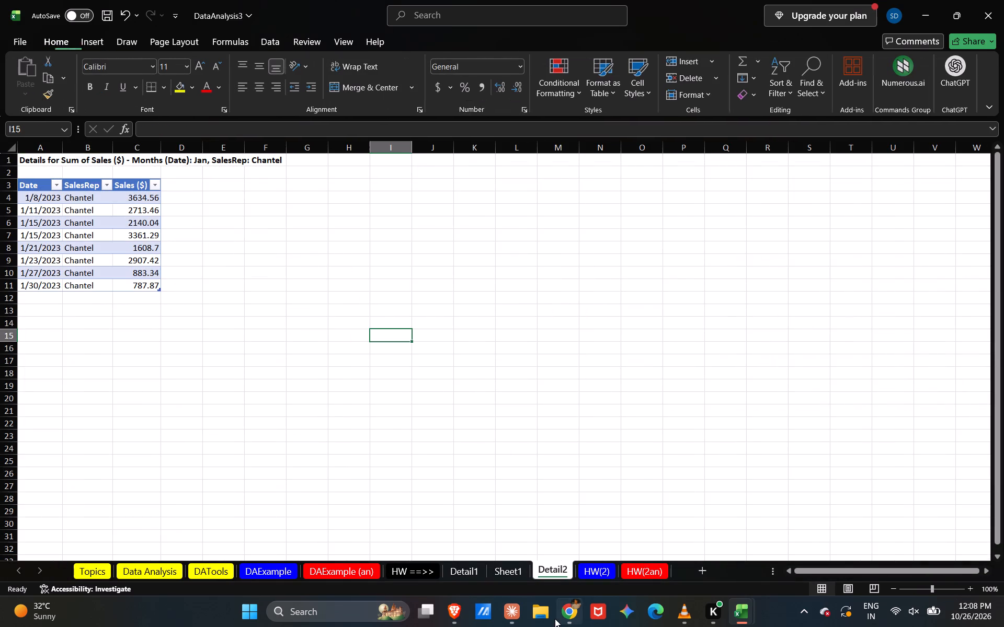
Delete Sheet1 from the workbook.
{"action": "left_click", "coordinate": [520, 570]}
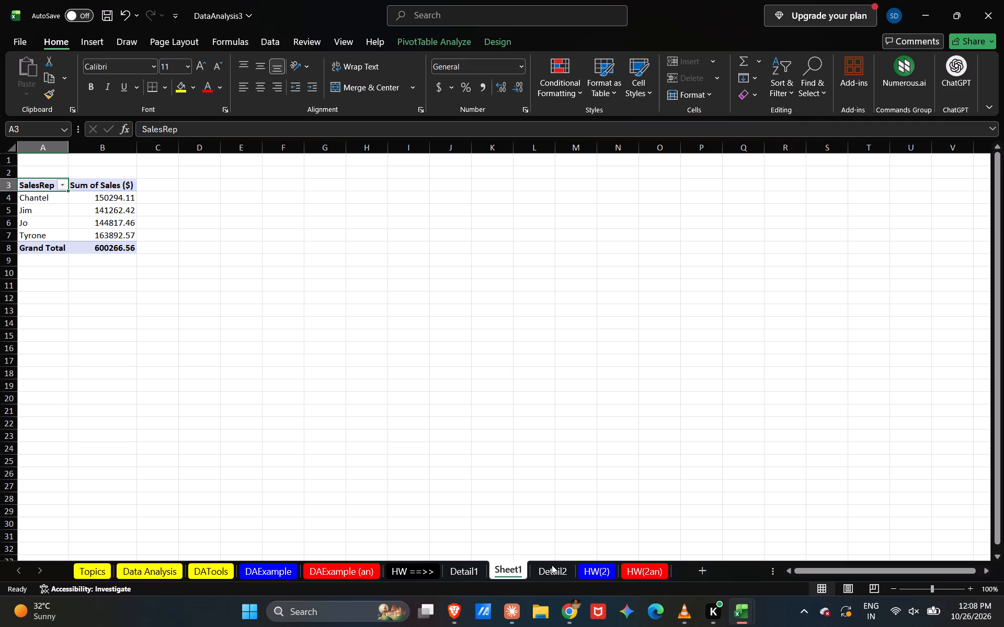
{"action": "right_click", "coordinate": [505, 575]}
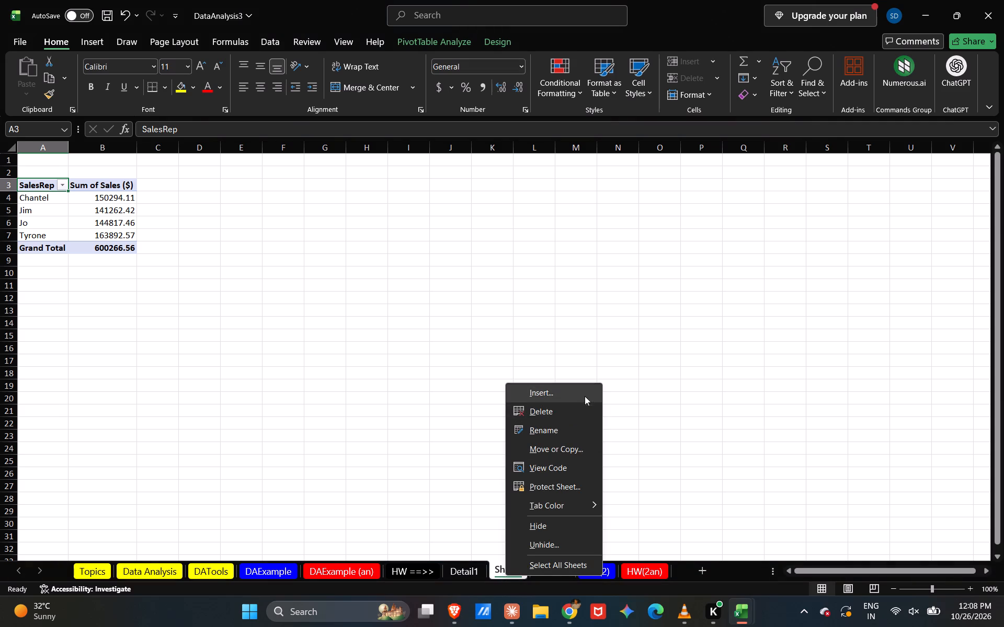
{"action": "left_click", "coordinate": [559, 407]}
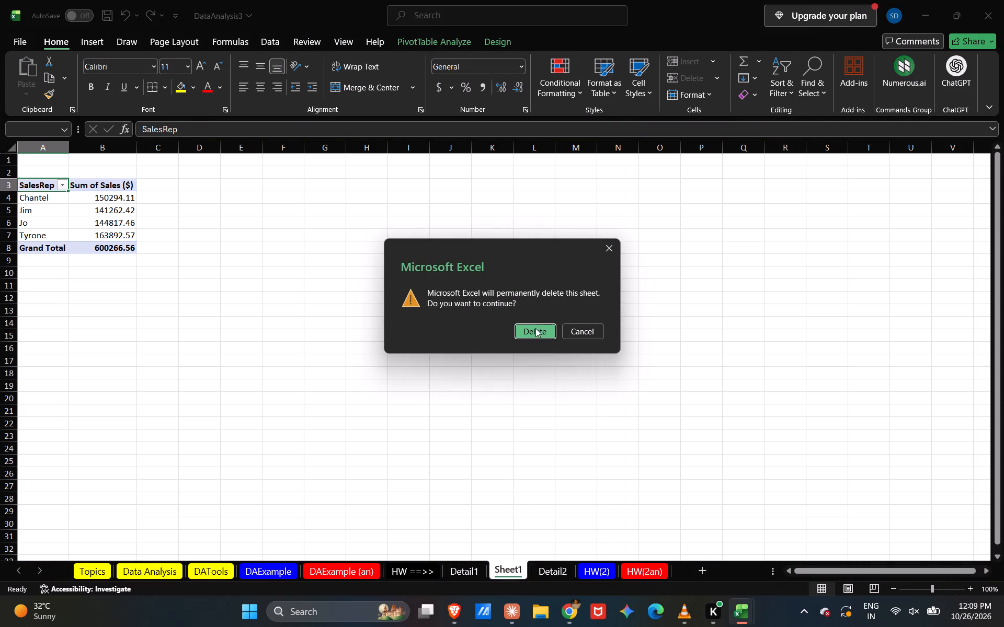
{"action": "left_click", "coordinate": [535, 330]}
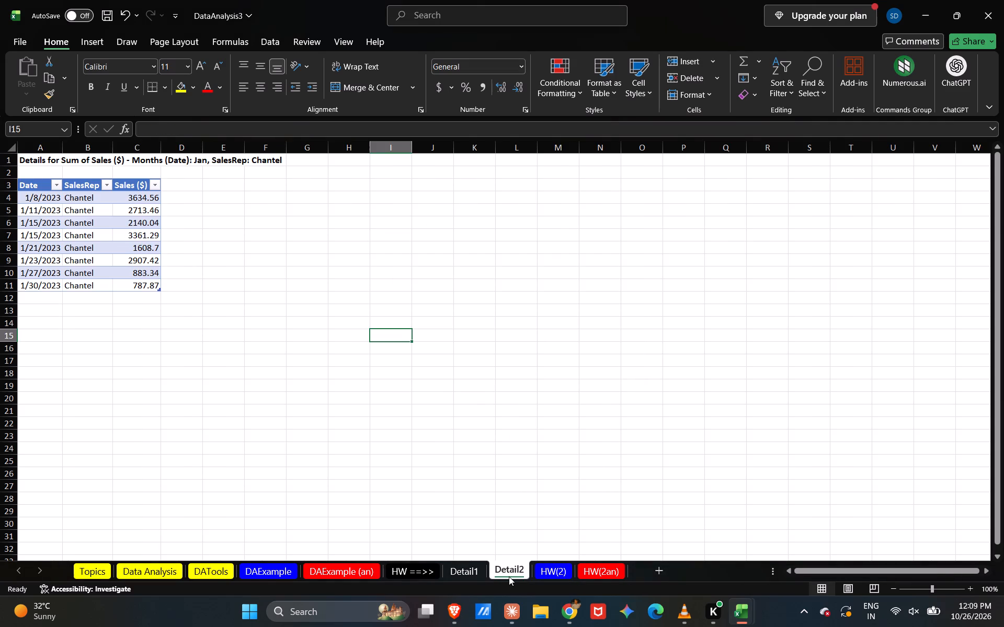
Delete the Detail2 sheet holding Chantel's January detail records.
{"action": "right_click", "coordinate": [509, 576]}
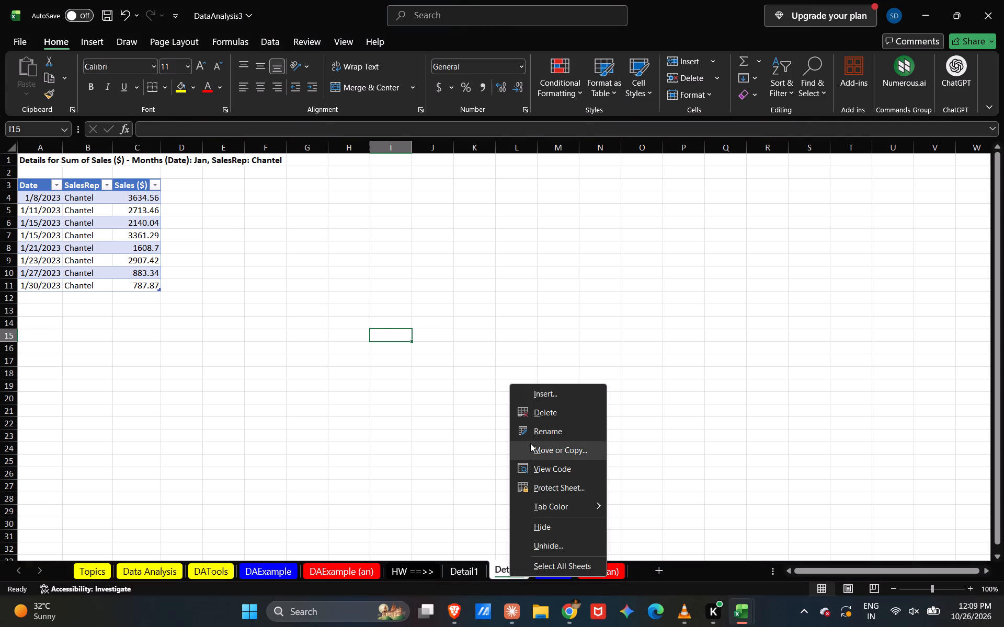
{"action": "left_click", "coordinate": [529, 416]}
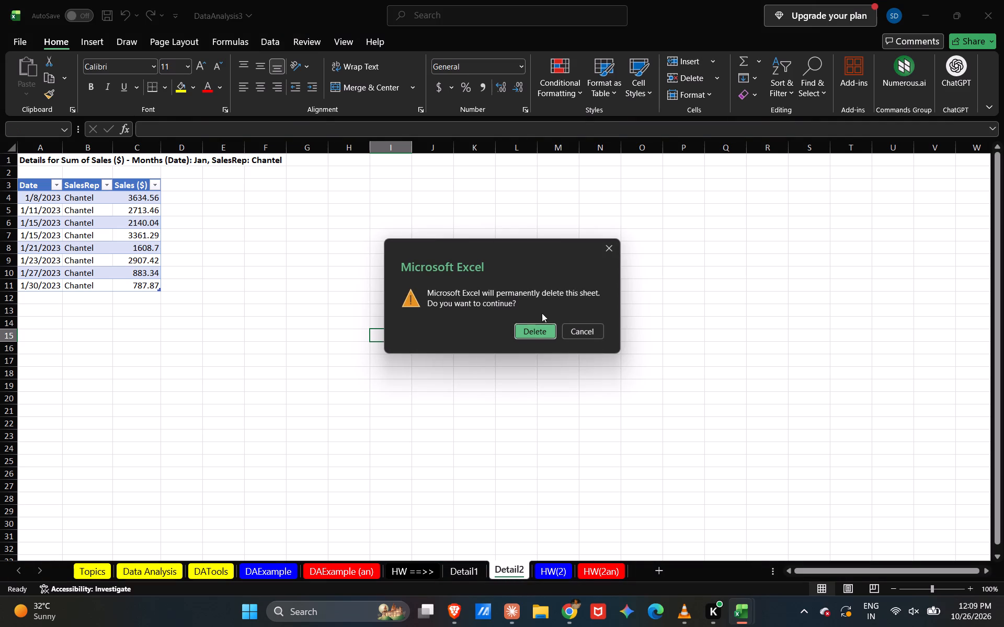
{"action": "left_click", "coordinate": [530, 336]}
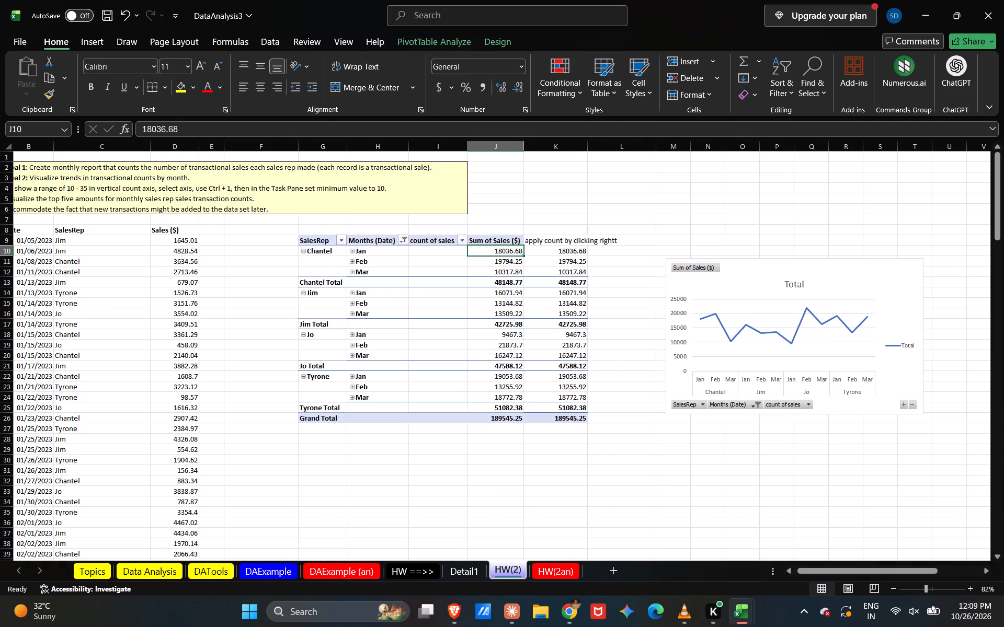
Summarize the pivot table's Sum of Sales ($) values by Count instead of Sum.
{"action": "left_click", "coordinate": [505, 253]}
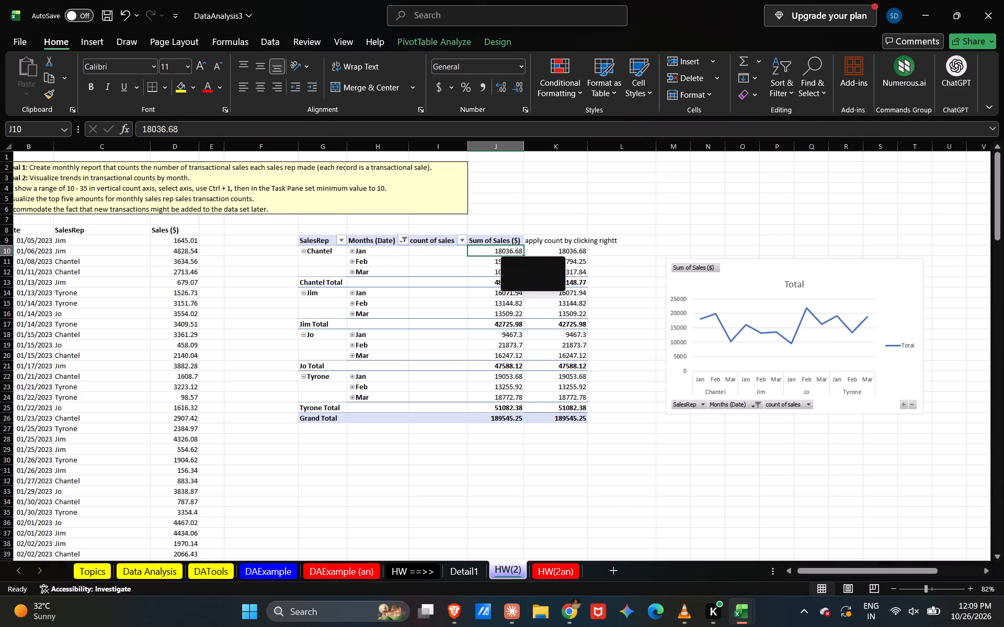
{"action": "left_click", "coordinate": [505, 253]}
{"action": "left_click", "coordinate": [471, 253]}
{"action": "left_click", "coordinate": [489, 253]}
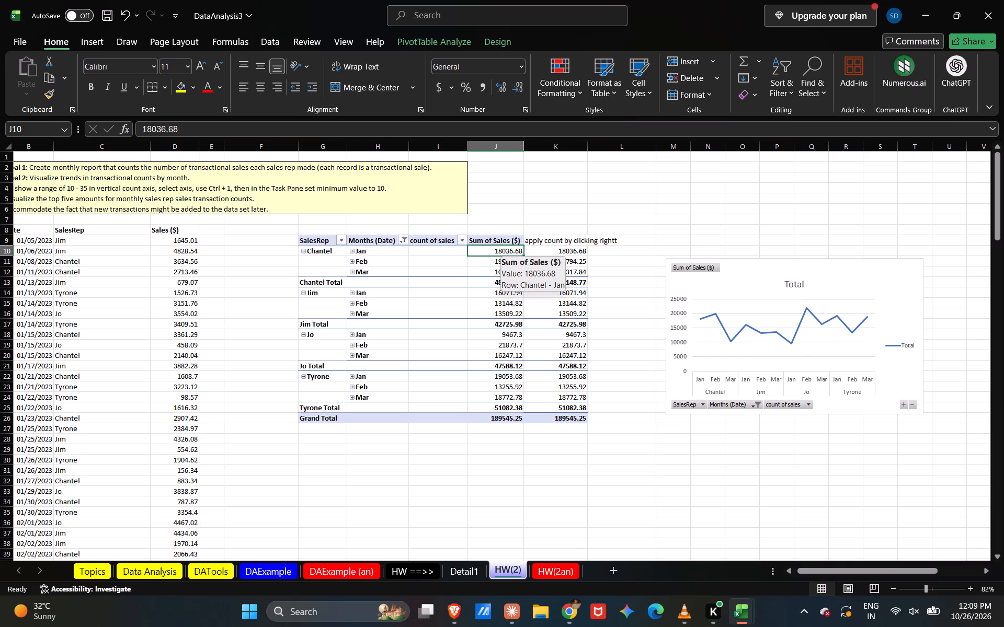
{"action": "left_click", "coordinate": [487, 301]}
{"action": "left_click", "coordinate": [505, 252]}
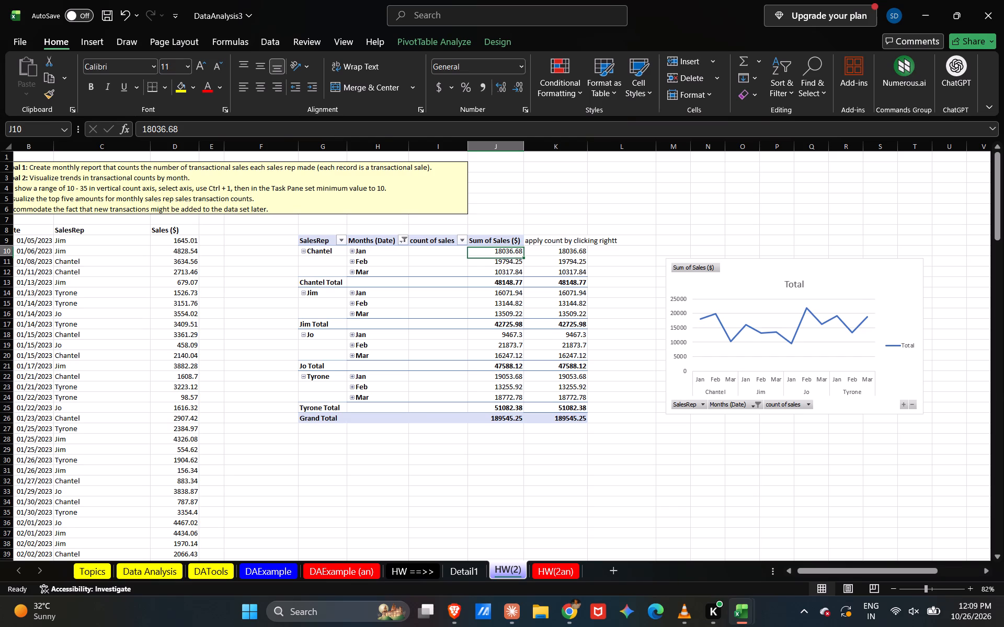
{"action": "left_click", "coordinate": [505, 252]}
{"action": "right_click", "coordinate": [505, 252]}
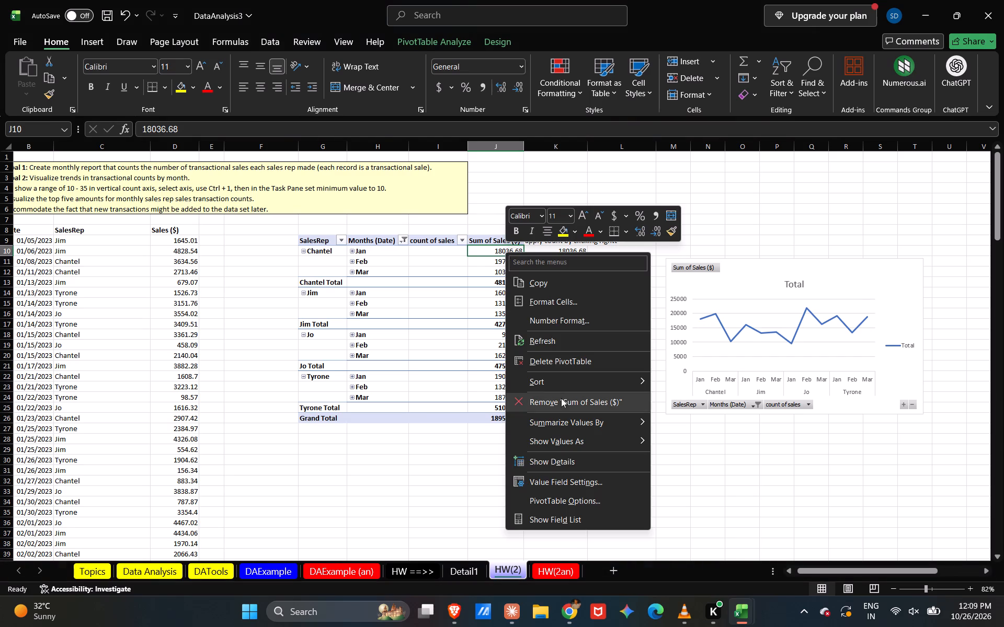
{"action": "left_click", "coordinate": [553, 427]}
{"action": "left_click", "coordinate": [680, 445]}
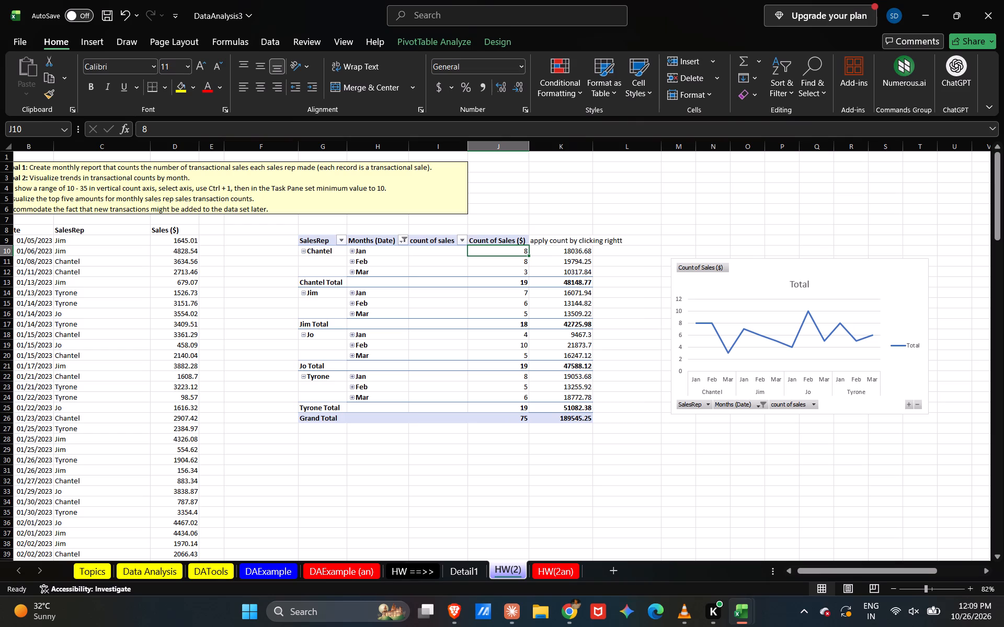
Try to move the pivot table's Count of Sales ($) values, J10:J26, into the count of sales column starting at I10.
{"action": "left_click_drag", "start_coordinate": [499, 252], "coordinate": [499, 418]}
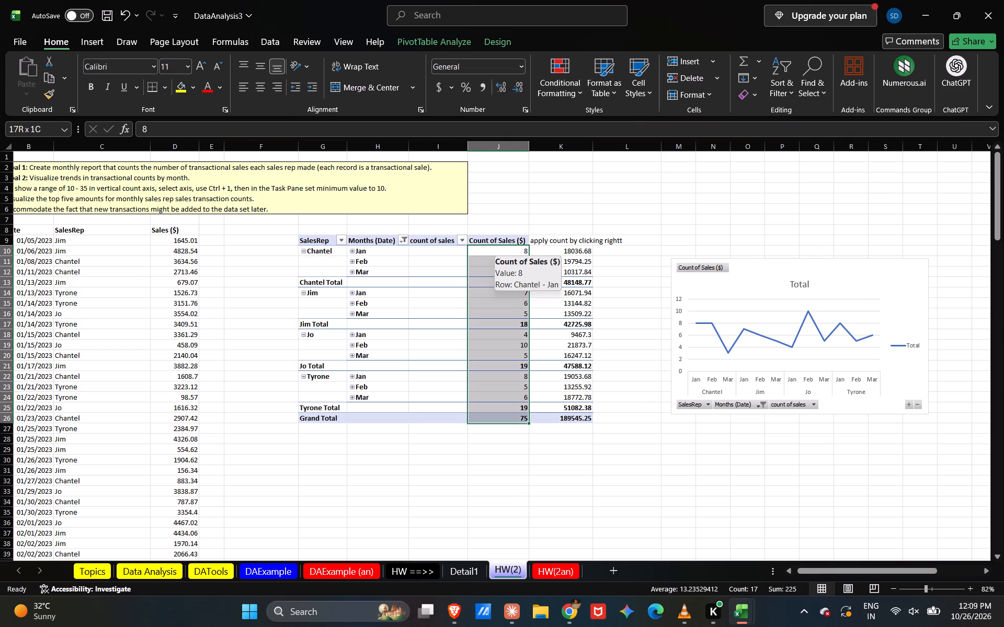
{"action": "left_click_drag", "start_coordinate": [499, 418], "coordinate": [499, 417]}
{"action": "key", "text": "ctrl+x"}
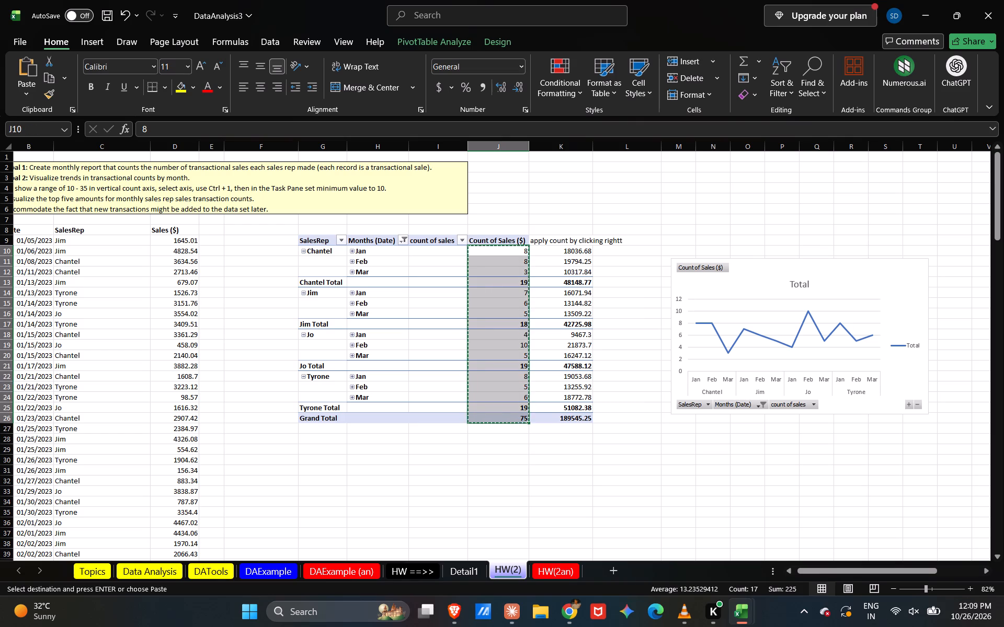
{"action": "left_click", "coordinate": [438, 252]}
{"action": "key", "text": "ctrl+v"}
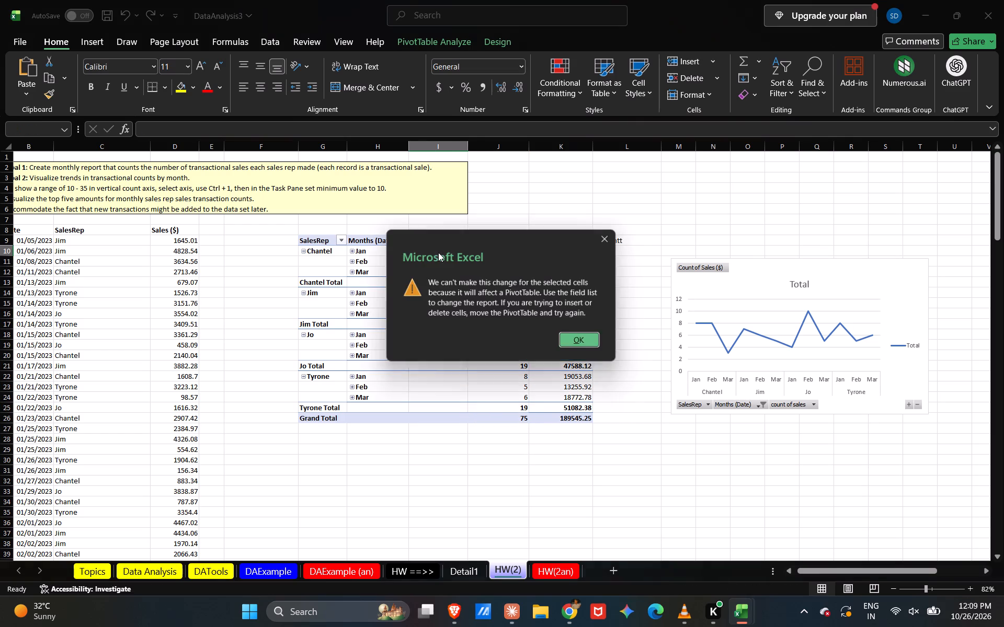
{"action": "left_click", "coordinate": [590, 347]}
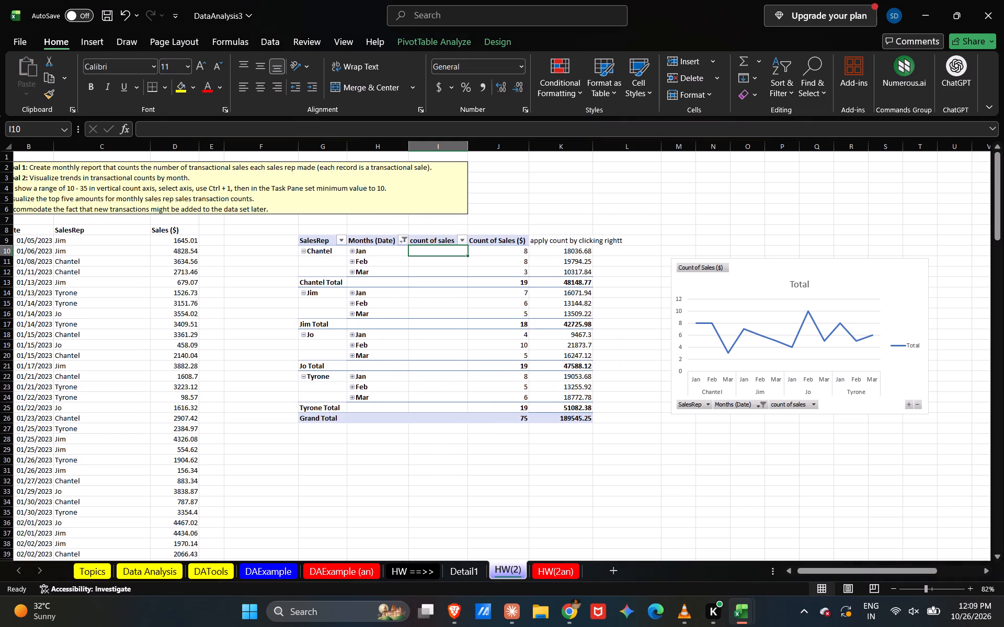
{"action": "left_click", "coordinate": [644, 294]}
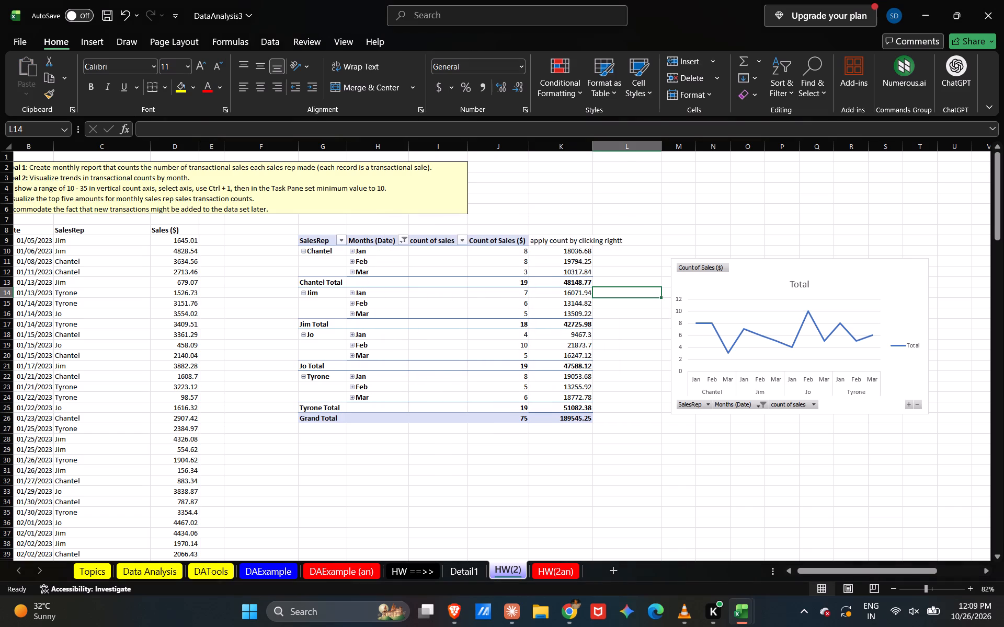
Undo the pivot table's change from Sum to Count of Sales ($) and return to the DataAnalysis3 workbook.
{"action": "key", "text": "ctrl+z"}
{"action": "key", "text": "ctrl+z"}
{"action": "key", "text": "ctrl+z"}
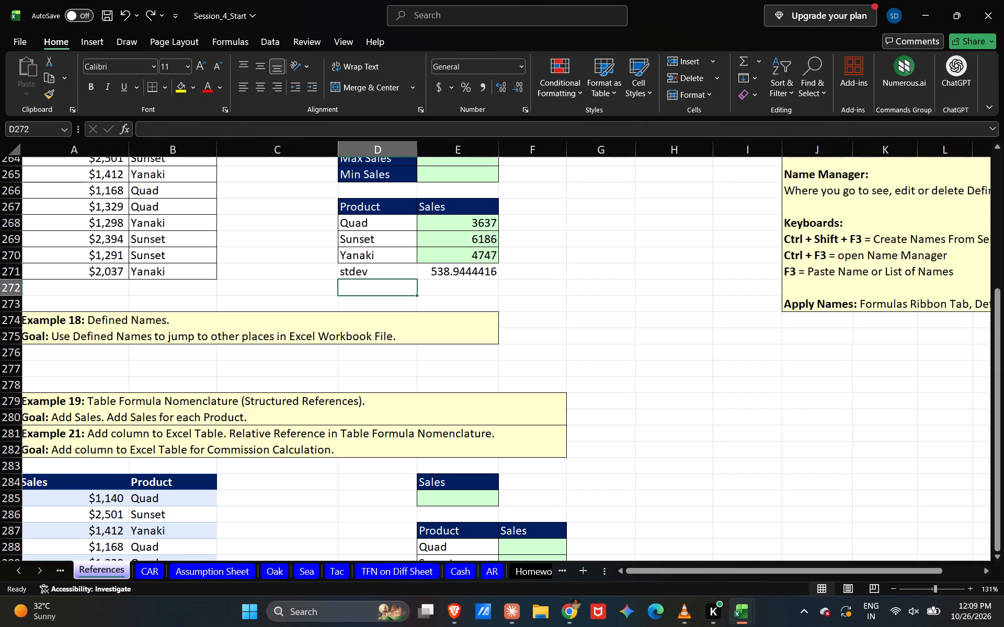
{"action": "scroll", "coordinate": [641, 520], "scroll_direction": "down", "scroll_amount": 2}
{"action": "scroll", "coordinate": [641, 520], "scroll_direction": "up", "scroll_amount": 2}
{"action": "scroll", "coordinate": [641, 520], "scroll_direction": "down", "scroll_amount": 1}
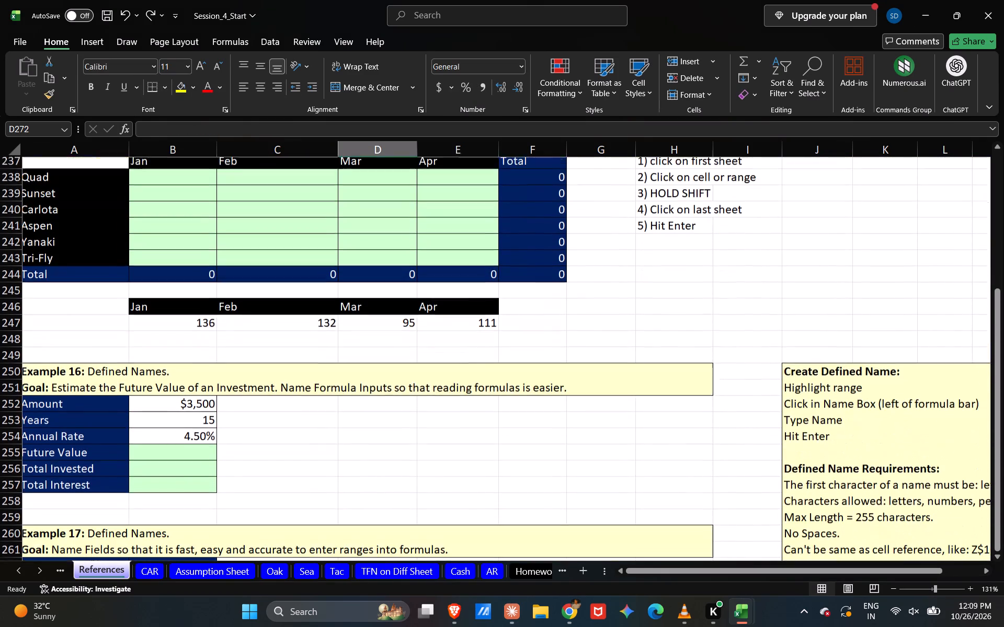
{"action": "scroll", "coordinate": [641, 520], "scroll_direction": "down", "scroll_amount": 1}
{"action": "left_click", "coordinate": [539, 619]}
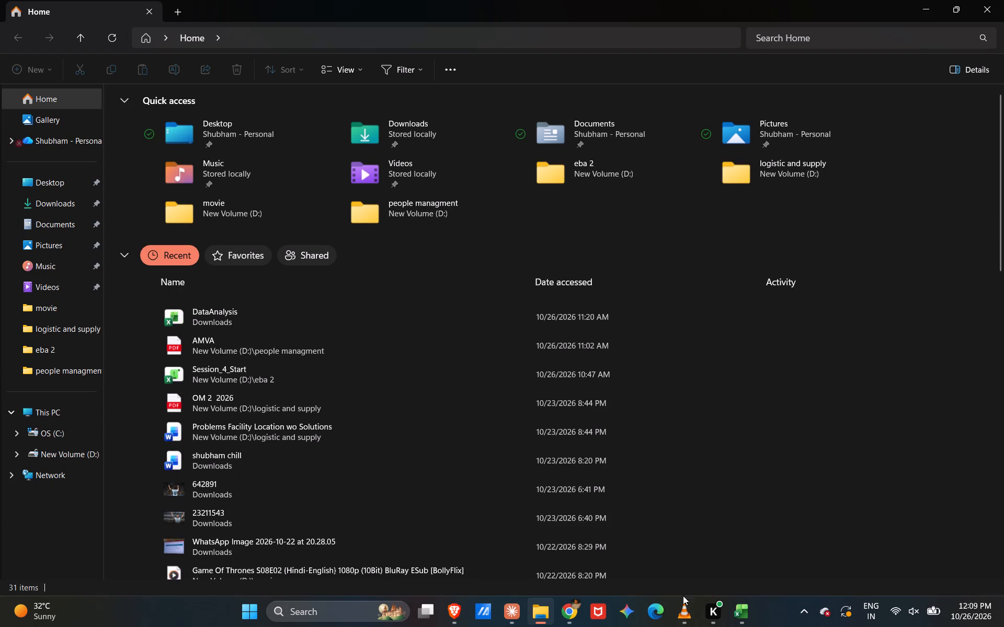
{"action": "left_click", "coordinate": [850, 547]}
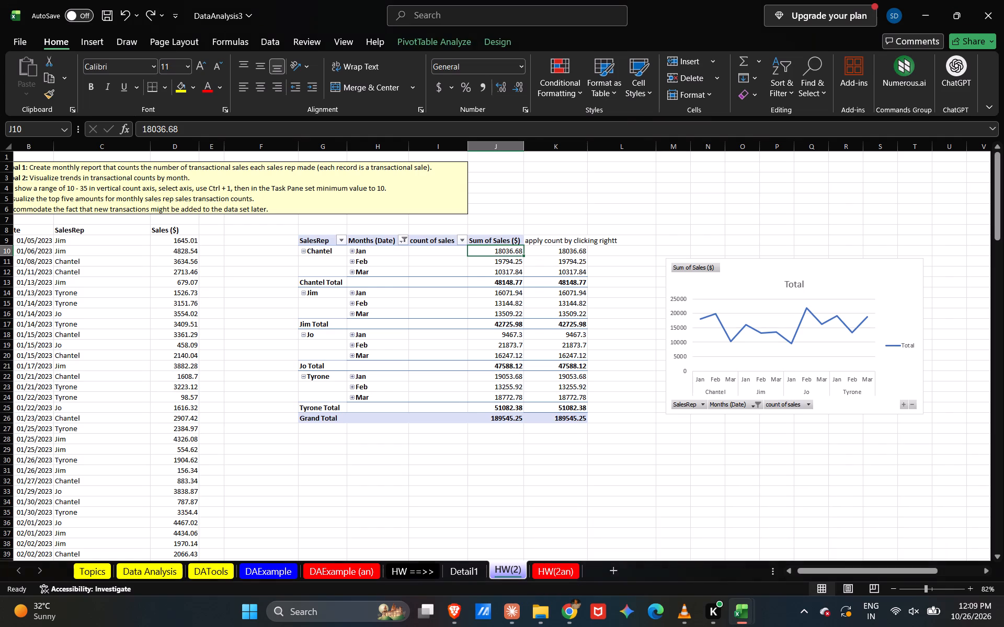
Undo two more recent edits, returning to the HW(2) sheet of DataAnalysis3 after each one.
{"action": "left_click", "coordinate": [496, 456]}
{"action": "key", "text": "ctrl+z"}
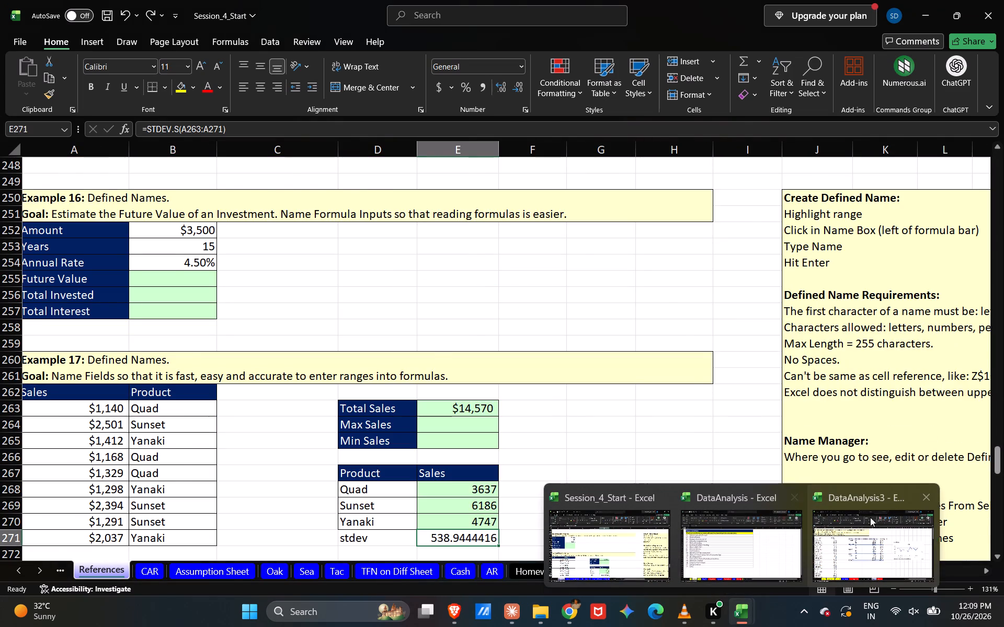
{"action": "left_click", "coordinate": [865, 539]}
{"action": "left_click", "coordinate": [538, 205]}
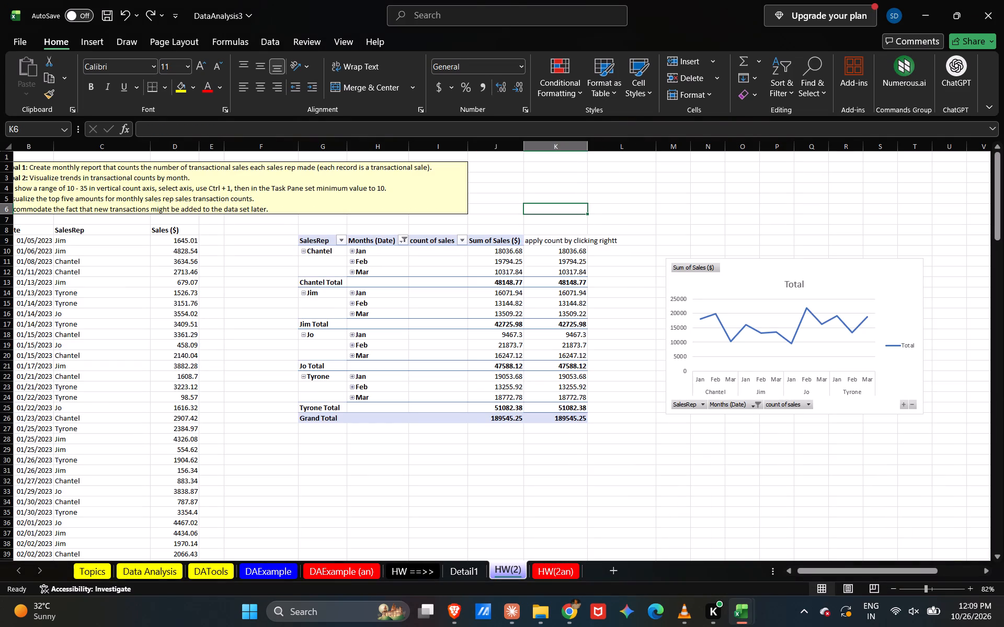
{"action": "left_click", "coordinate": [495, 232]}
{"action": "left_click", "coordinate": [504, 262]}
{"action": "key", "text": "ctrl+z"}
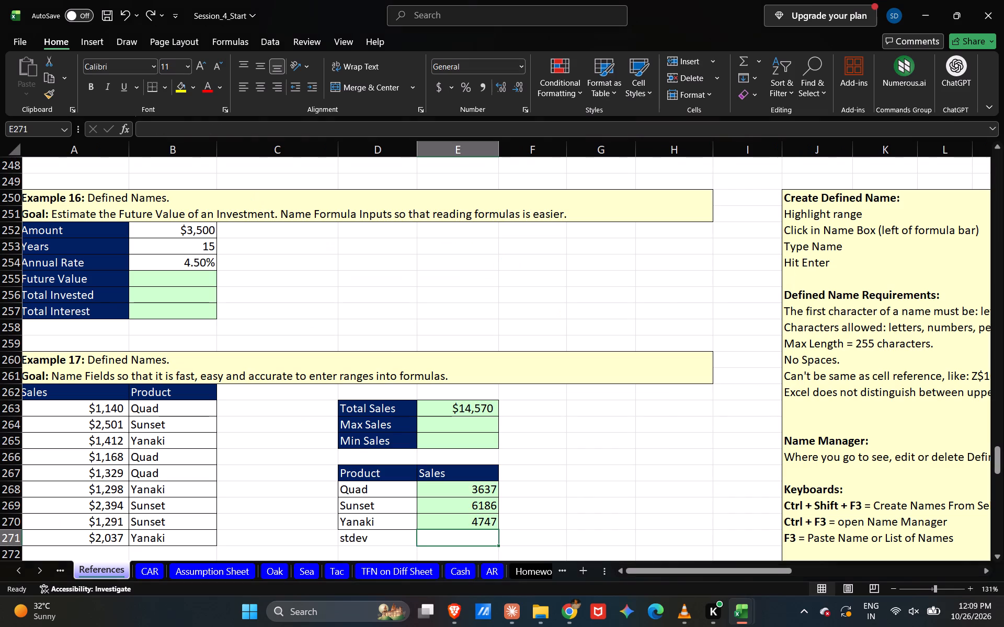
{"action": "left_click", "coordinate": [875, 523]}
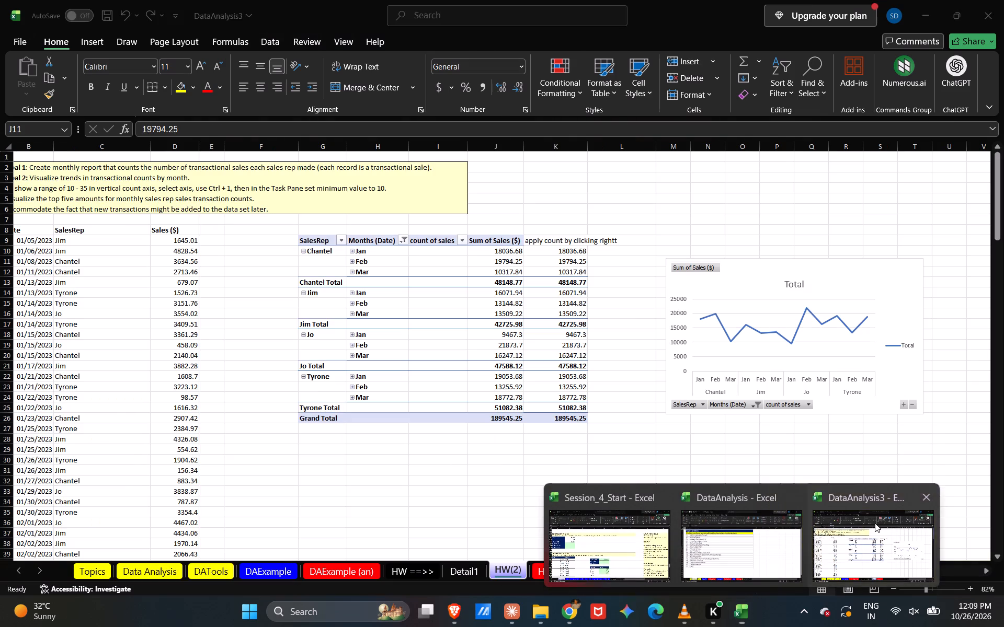
{"action": "left_click", "coordinate": [662, 392]}
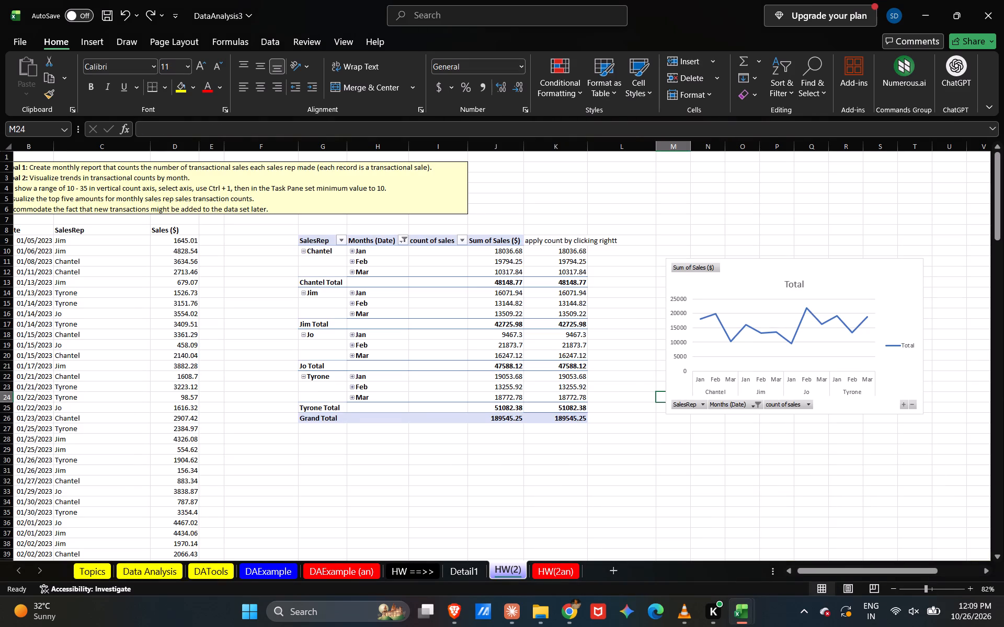
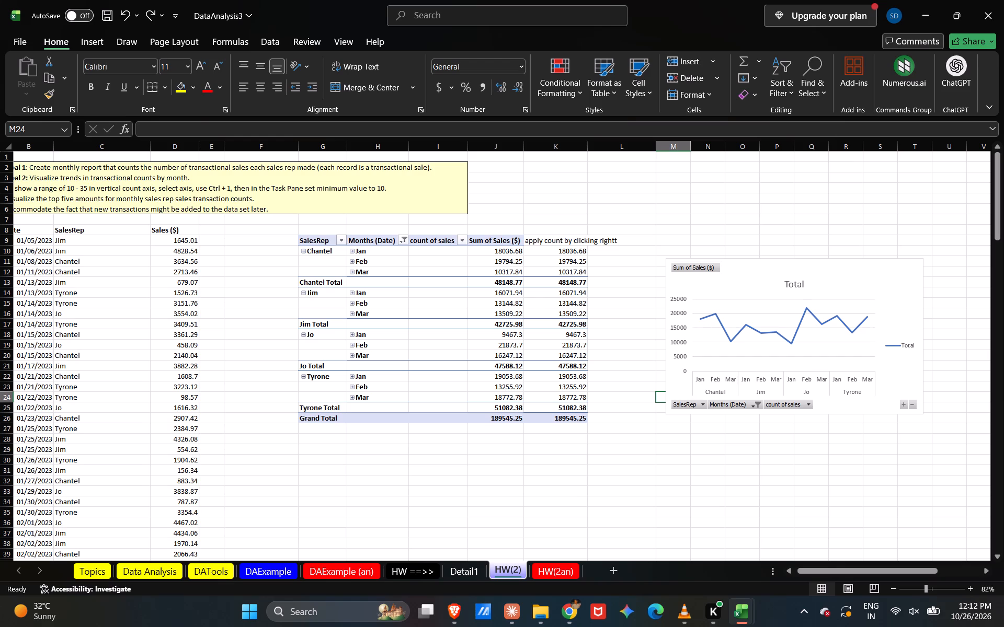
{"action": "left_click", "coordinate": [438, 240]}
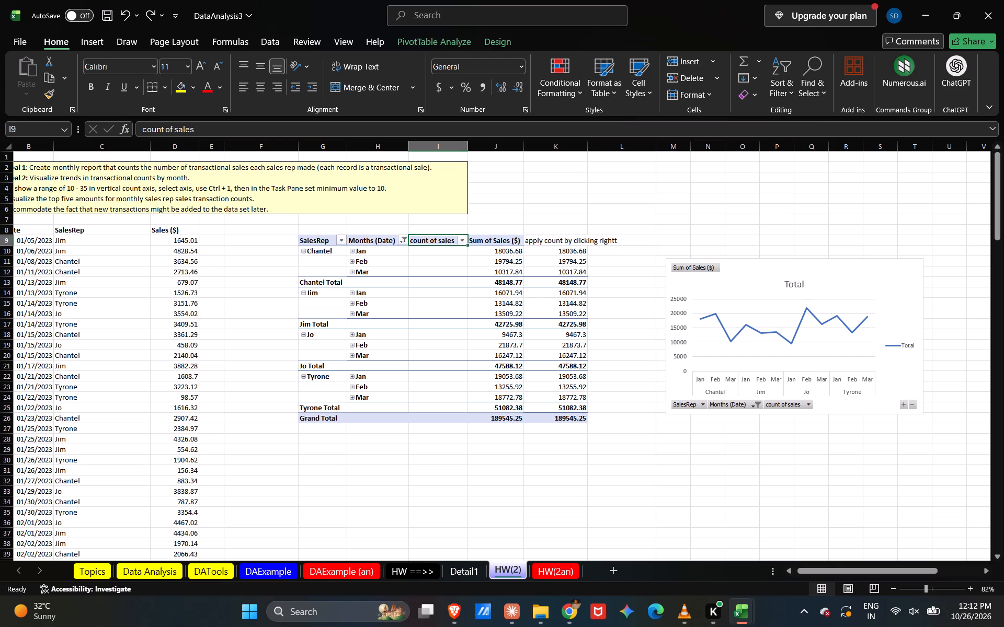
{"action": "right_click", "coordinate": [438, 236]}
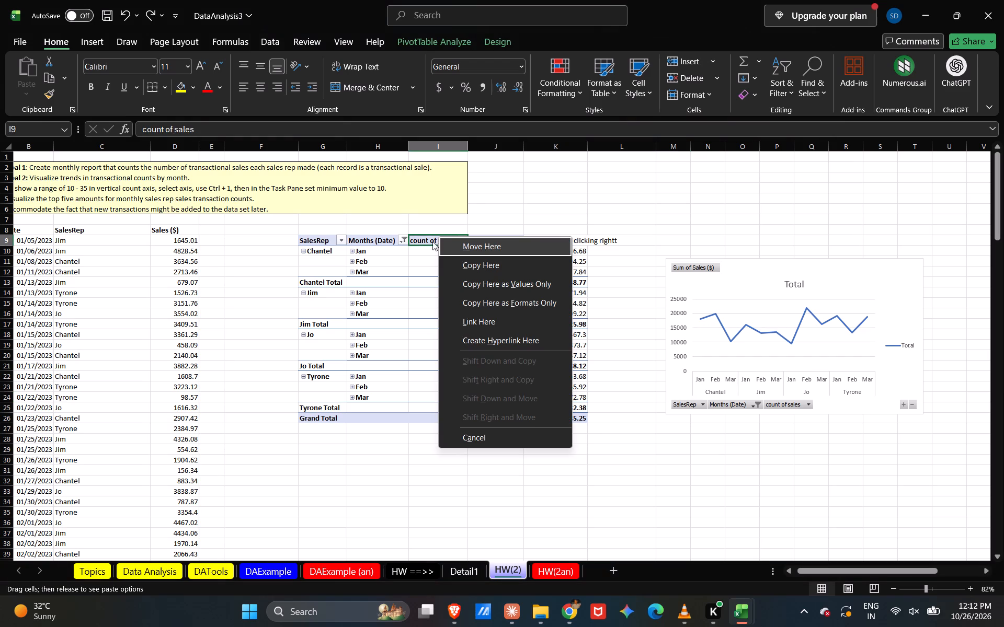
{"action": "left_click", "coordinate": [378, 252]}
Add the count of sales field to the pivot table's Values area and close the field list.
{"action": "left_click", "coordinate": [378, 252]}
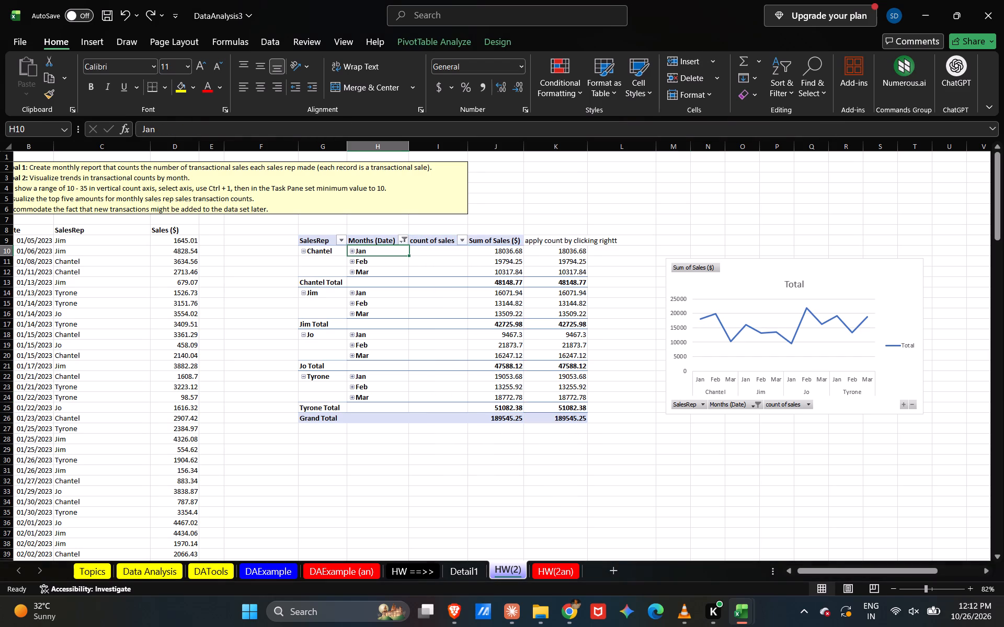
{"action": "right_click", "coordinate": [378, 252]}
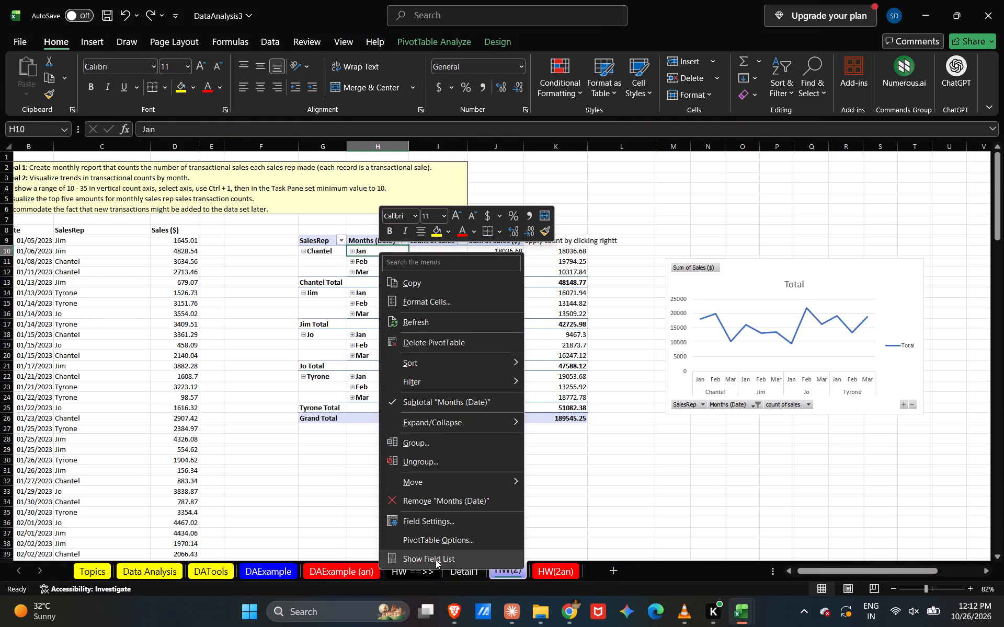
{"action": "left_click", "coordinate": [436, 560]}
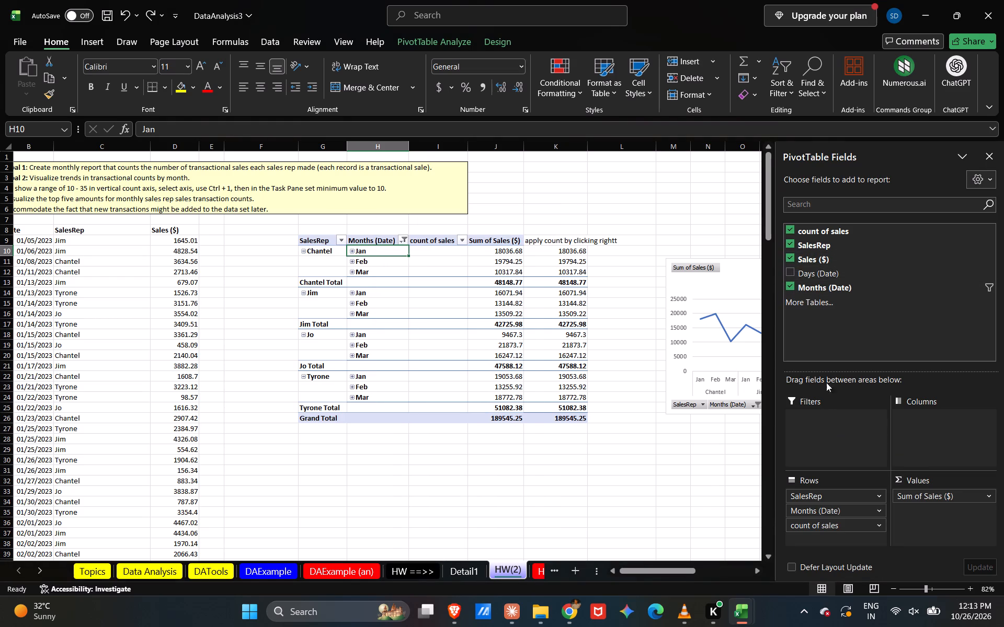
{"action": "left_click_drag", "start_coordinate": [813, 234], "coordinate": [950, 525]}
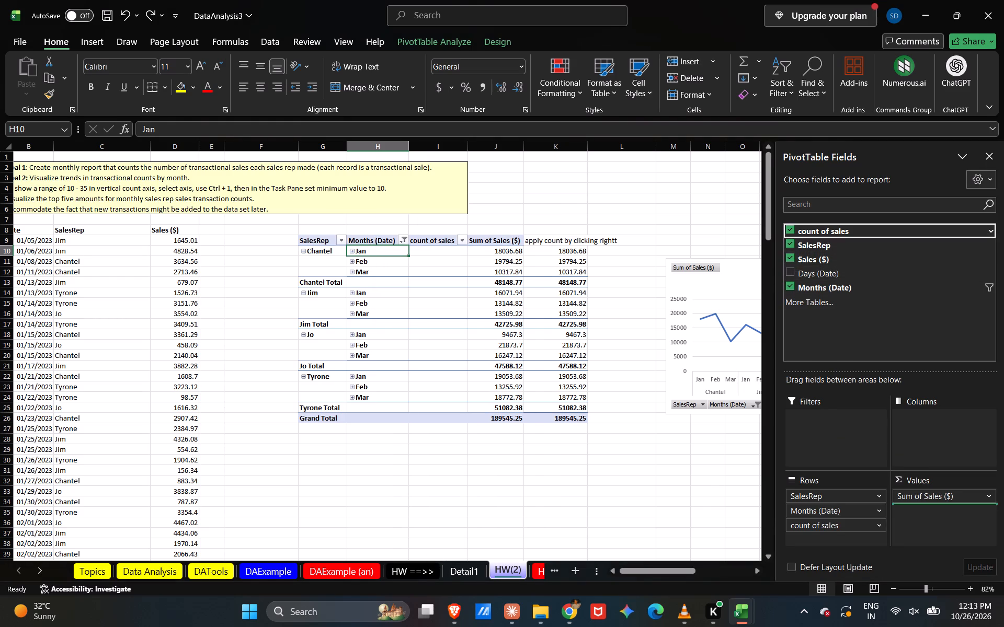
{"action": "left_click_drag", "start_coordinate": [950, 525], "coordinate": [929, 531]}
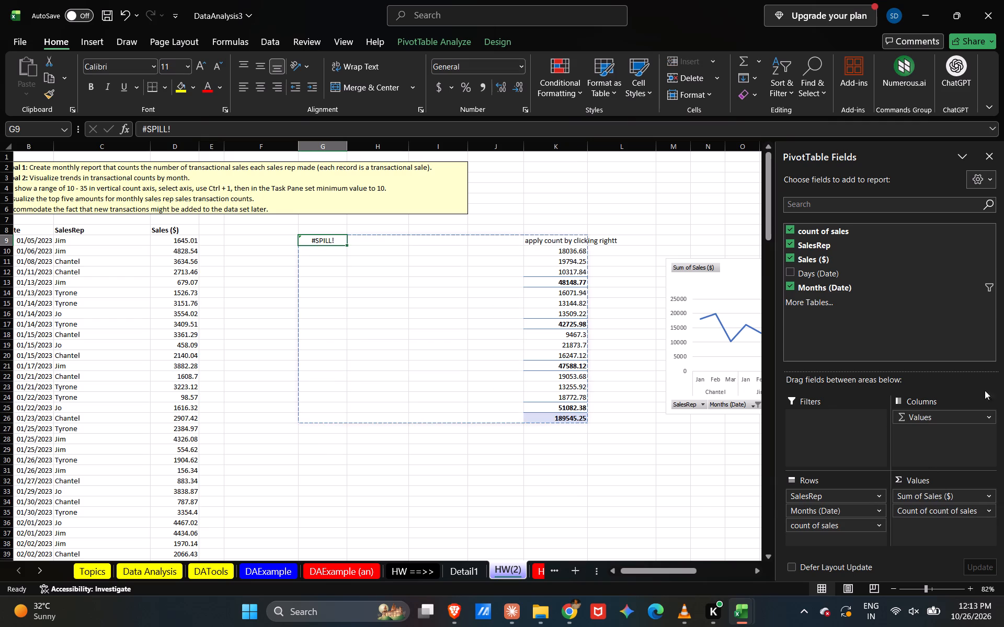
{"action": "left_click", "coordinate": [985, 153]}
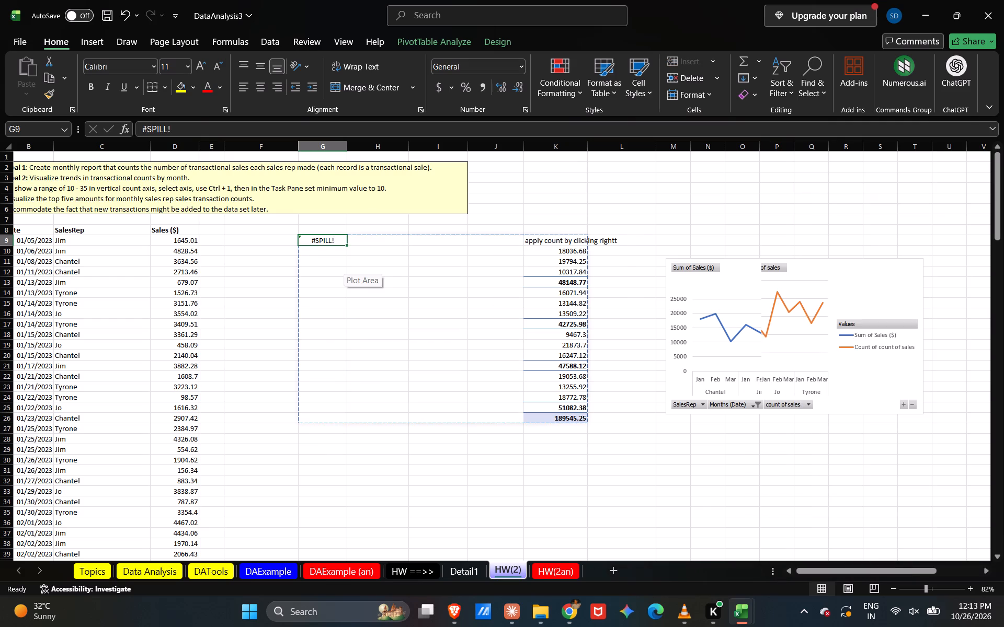
Delete the SalesRep pivot table starting at G9.
{"action": "key", "text": "Escape"}
{"action": "key", "text": "Delete"}
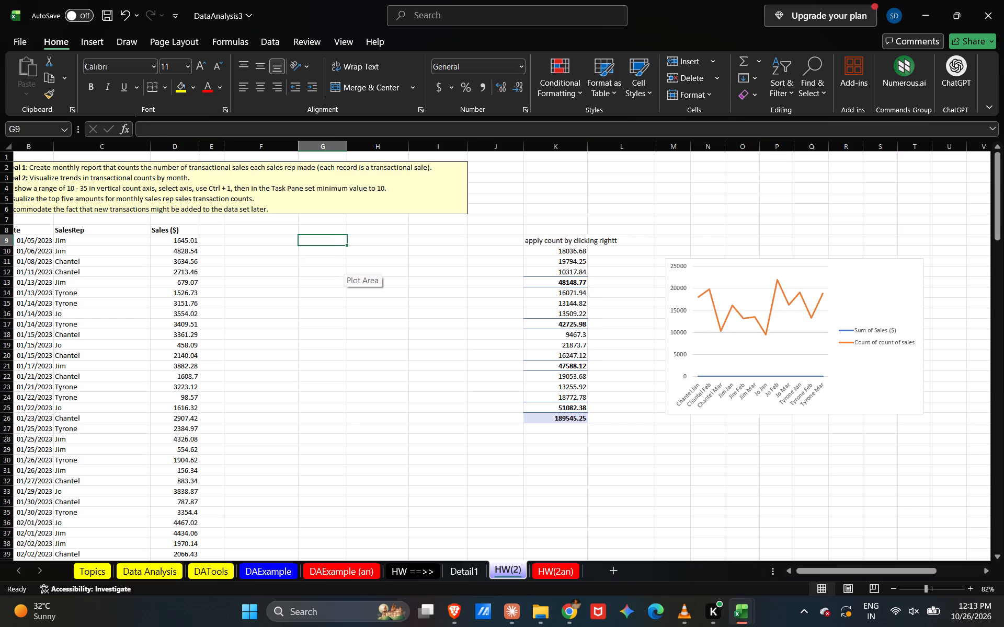
Clear the leftover copied sales values in K10:K26.
{"action": "left_click", "coordinate": [543, 254]}
{"action": "key", "text": "shift+Down"}
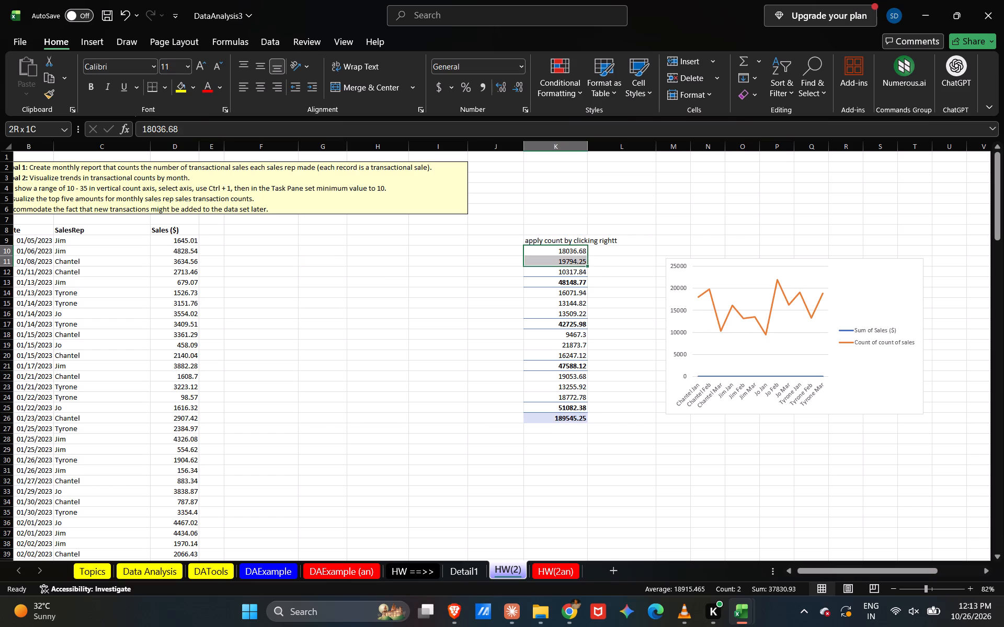
{"action": "key", "text": "shift+Down"}
{"action": "key", "text": "shift+Down"}
{"action": "key", "text": "shift+Down"}
{"action": "key", "text": "shift+Down"}
{"action": "key", "text": "shift+Down"}
{"action": "key", "text": "shift+Down"}
{"action": "key", "text": "shift+Down"}
{"action": "key", "text": "shift+Down"}
{"action": "key", "text": "shift+Down"}
{"action": "key", "text": "shift+Down"}
{"action": "key", "text": "shift+Down"}
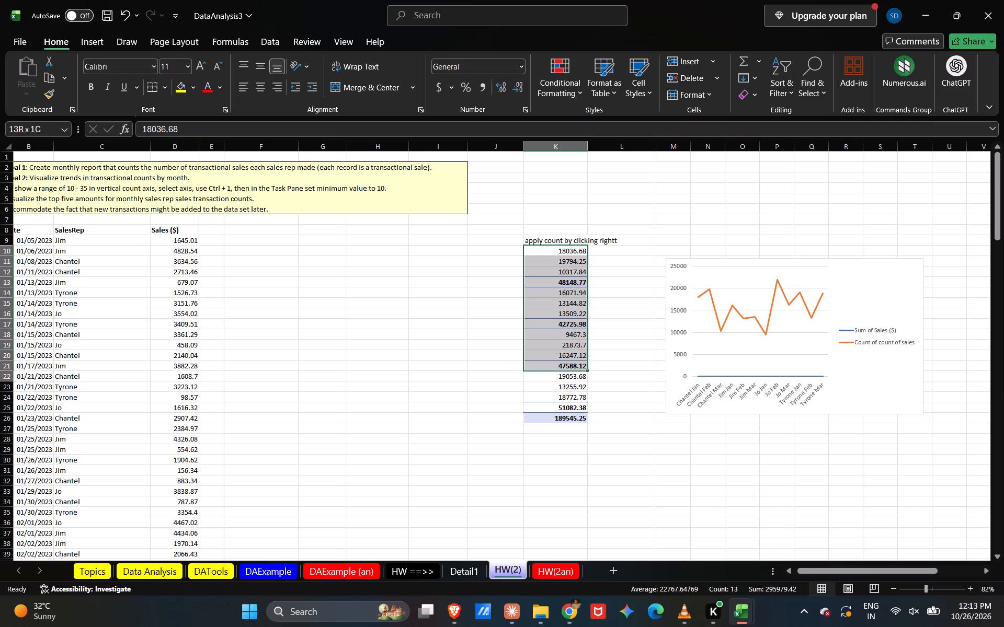
{"action": "key", "text": "shift+Down"}
{"action": "key", "text": "shift+Down"}
{"action": "key", "text": "shift+Down"}
{"action": "key", "text": "shift+Down"}
{"action": "key", "text": "Delete"}
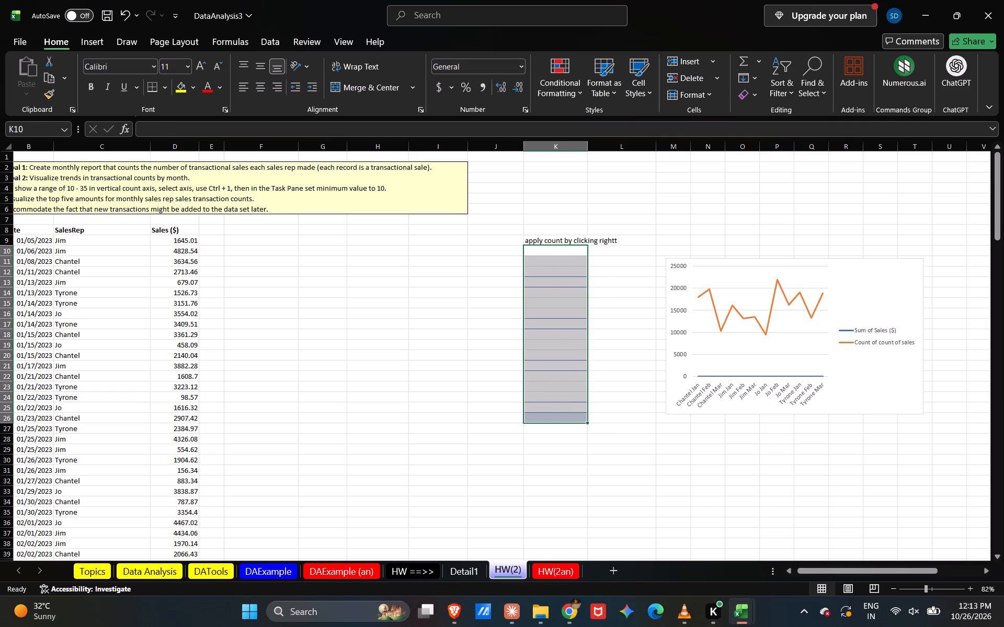
Convert the sales data range B8:D172 into a table with headers.
{"action": "left_click", "coordinate": [106, 277]}
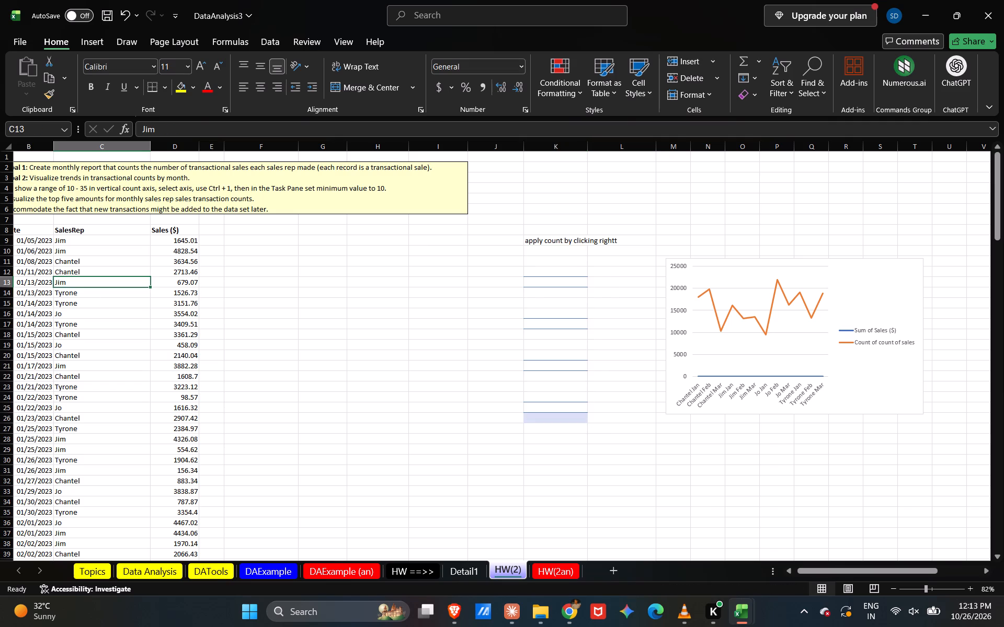
{"action": "key", "text": "ctrl+t"}
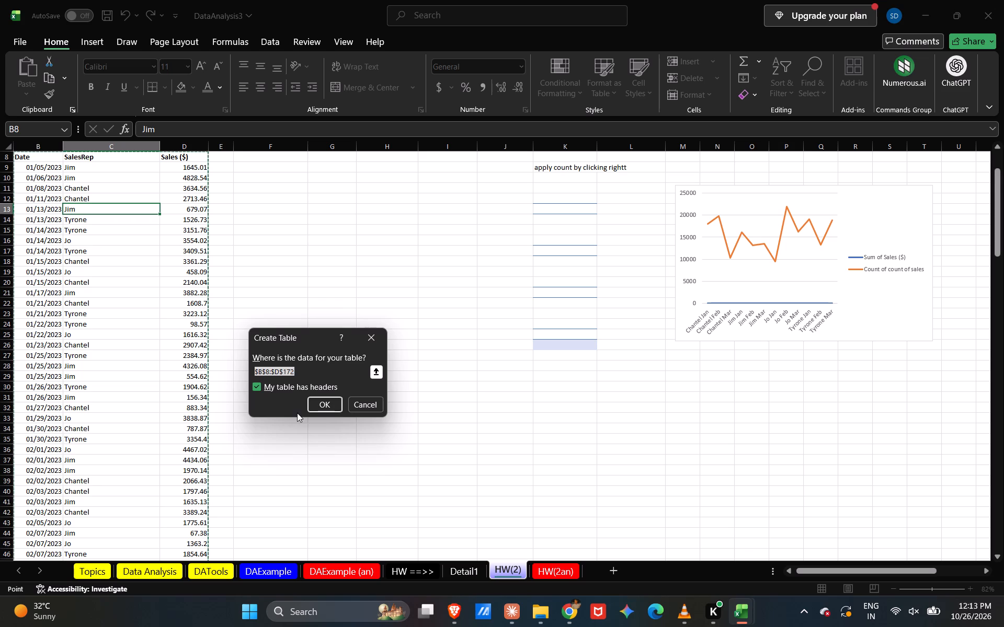
{"action": "left_click", "coordinate": [323, 404]}
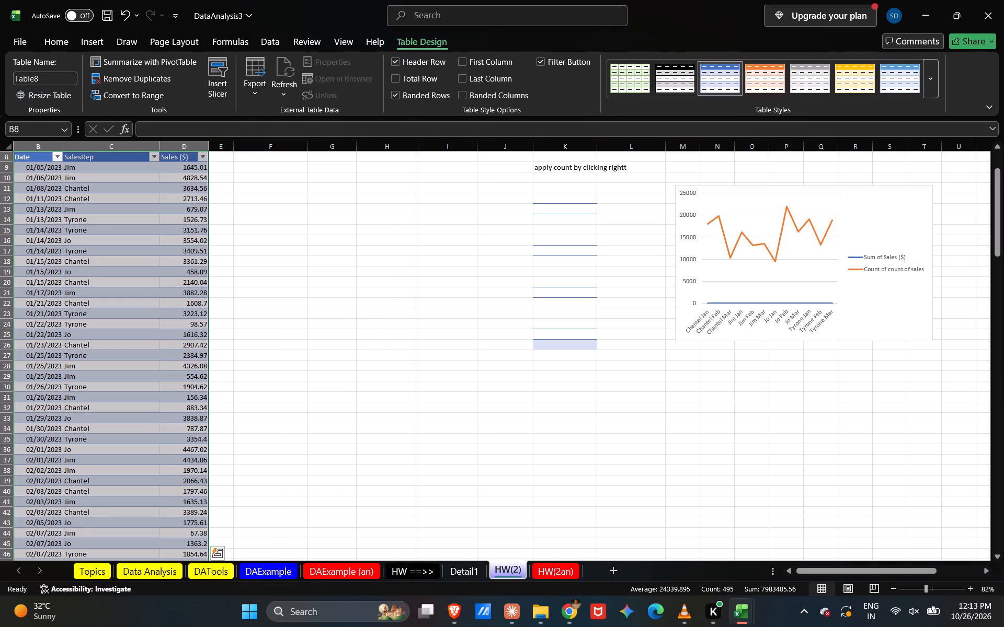
Remove the old line chart from the HW(2) sheet.
{"action": "left_click", "coordinate": [780, 187]}
{"action": "right_click", "coordinate": [780, 187]}
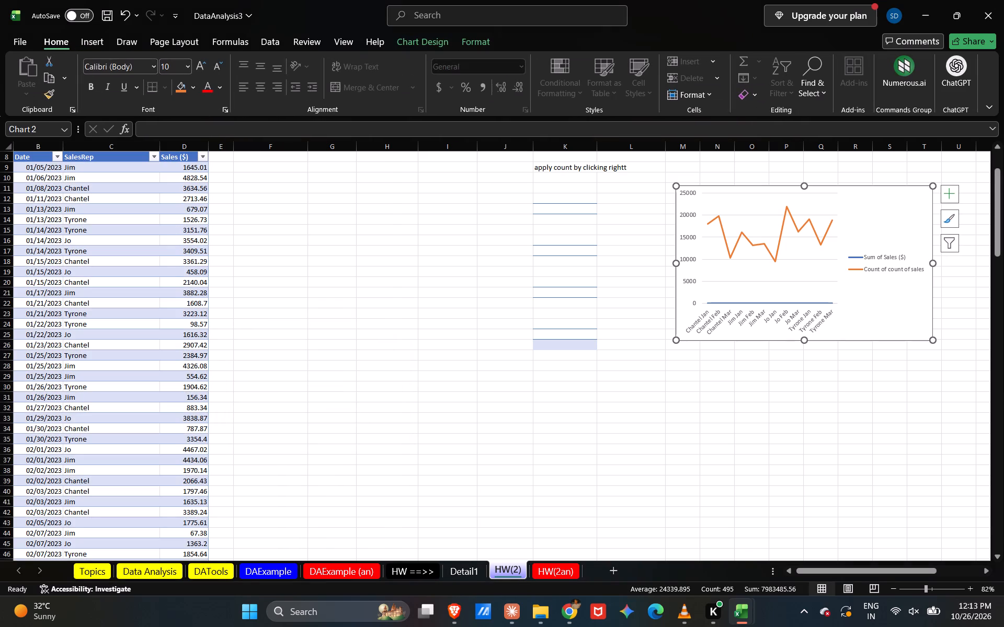
{"action": "left_click", "coordinate": [834, 211]}
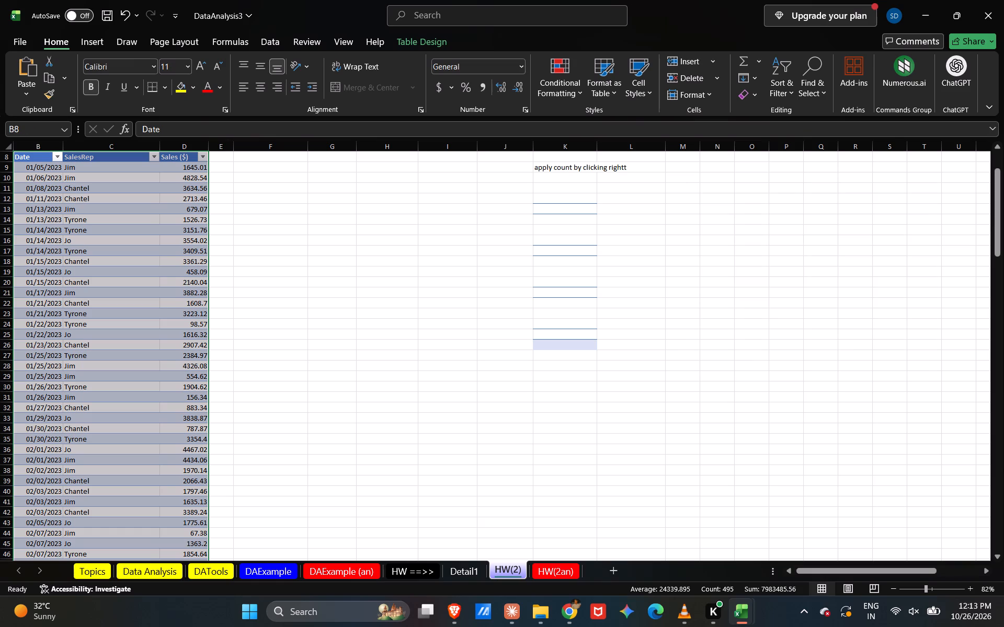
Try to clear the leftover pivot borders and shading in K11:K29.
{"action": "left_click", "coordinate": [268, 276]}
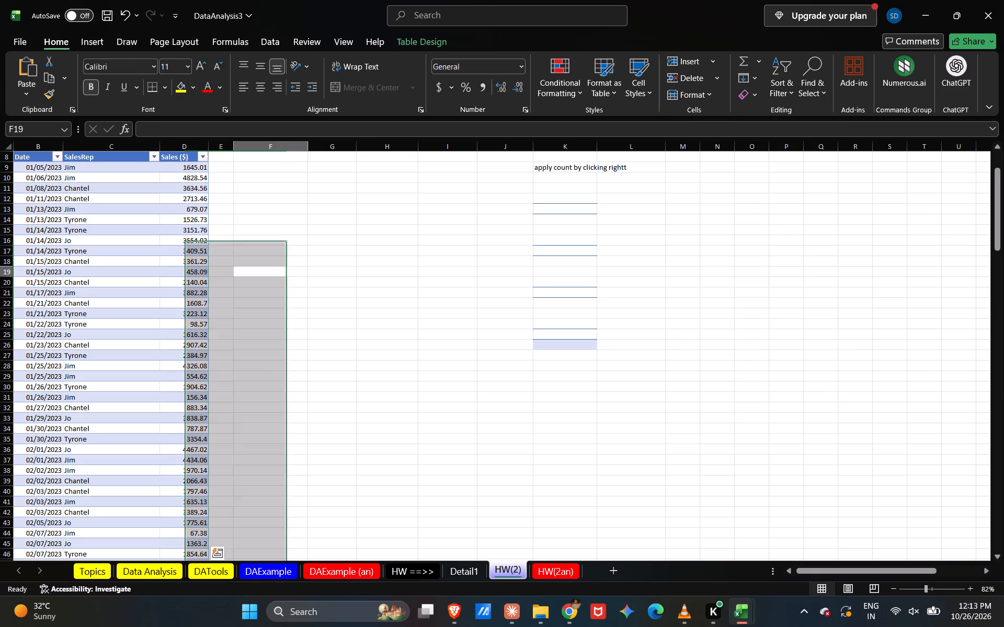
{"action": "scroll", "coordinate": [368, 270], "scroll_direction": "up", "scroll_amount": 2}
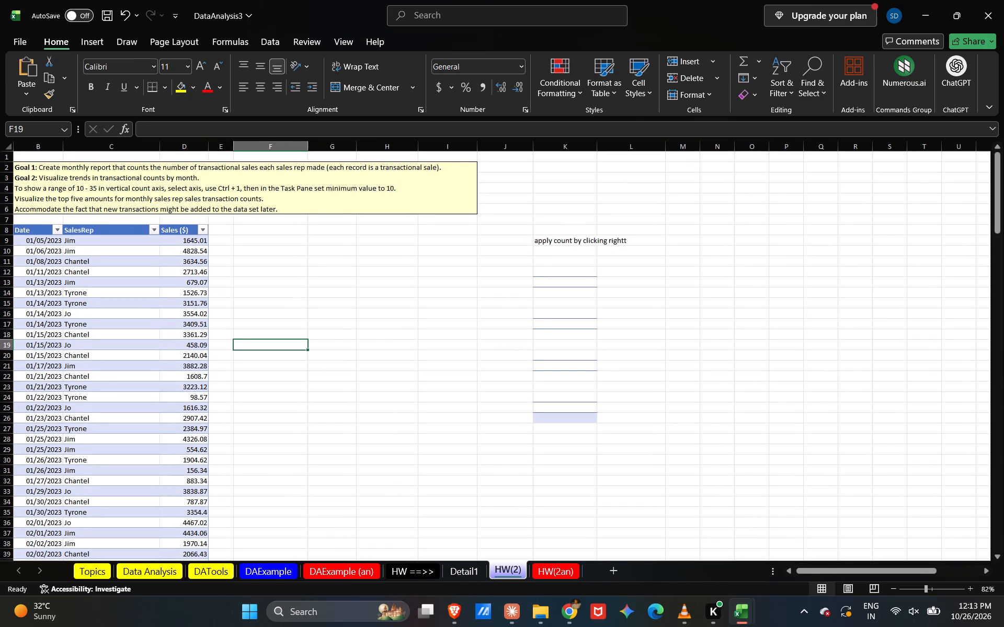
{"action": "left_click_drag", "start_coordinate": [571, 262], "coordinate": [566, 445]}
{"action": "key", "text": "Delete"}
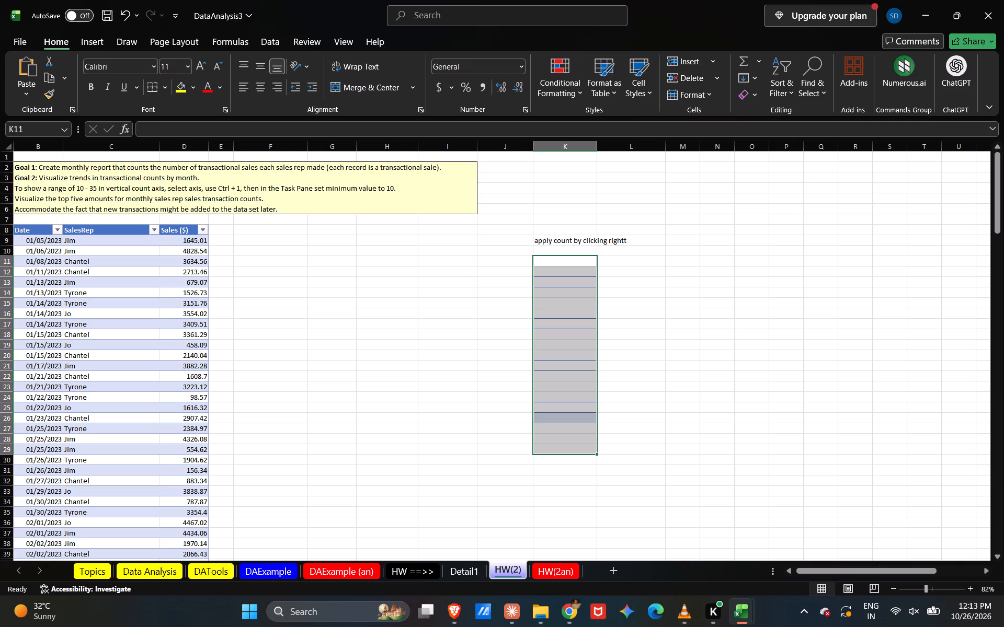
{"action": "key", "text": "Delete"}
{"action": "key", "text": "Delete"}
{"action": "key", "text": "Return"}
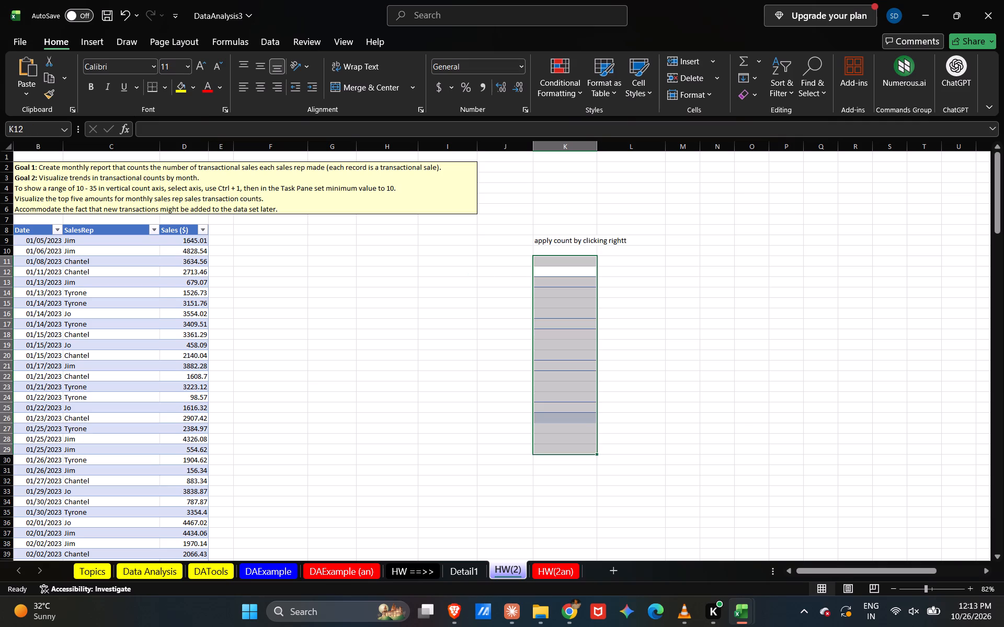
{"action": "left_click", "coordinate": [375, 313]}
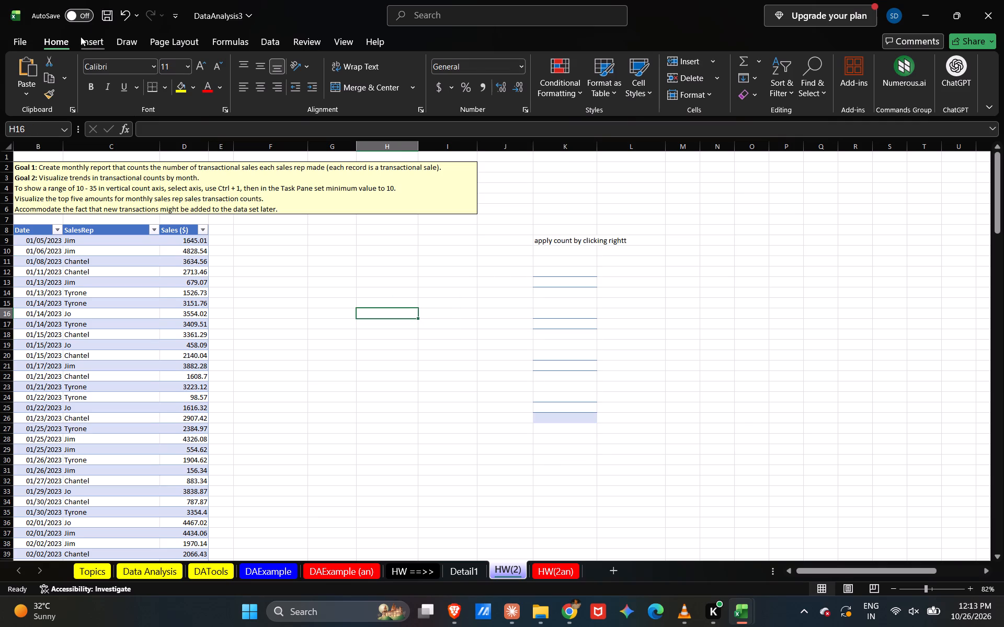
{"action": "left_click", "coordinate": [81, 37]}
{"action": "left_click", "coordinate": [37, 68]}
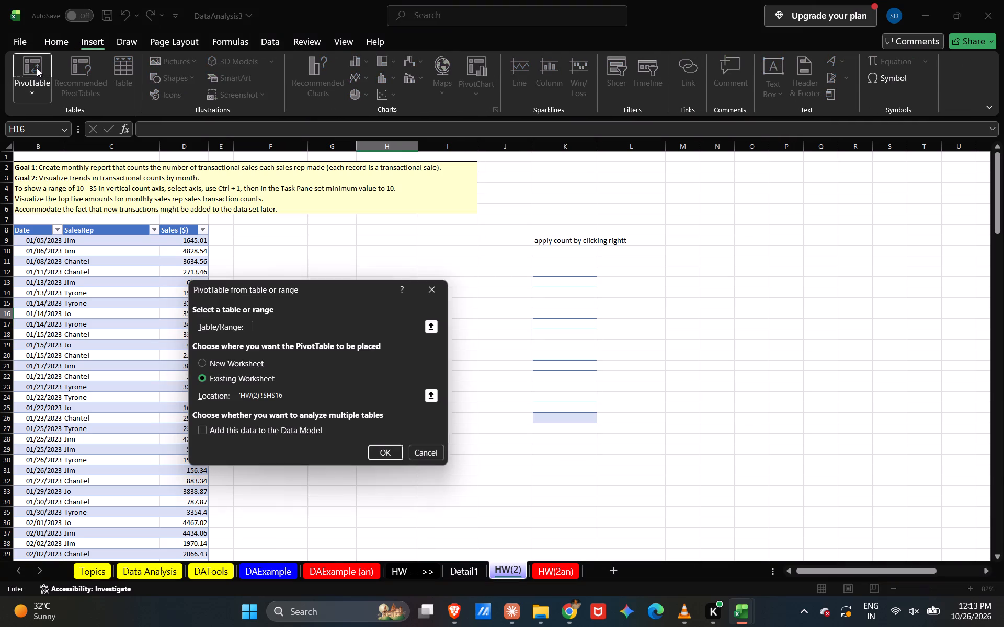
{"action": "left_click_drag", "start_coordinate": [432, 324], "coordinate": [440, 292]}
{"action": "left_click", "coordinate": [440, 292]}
Insert a pivot table based on the whole sales table, Table8, at cell M11 of the existing HW(2) sheet.
{"action": "left_click_drag", "start_coordinate": [39, 229], "coordinate": [202, 492]}
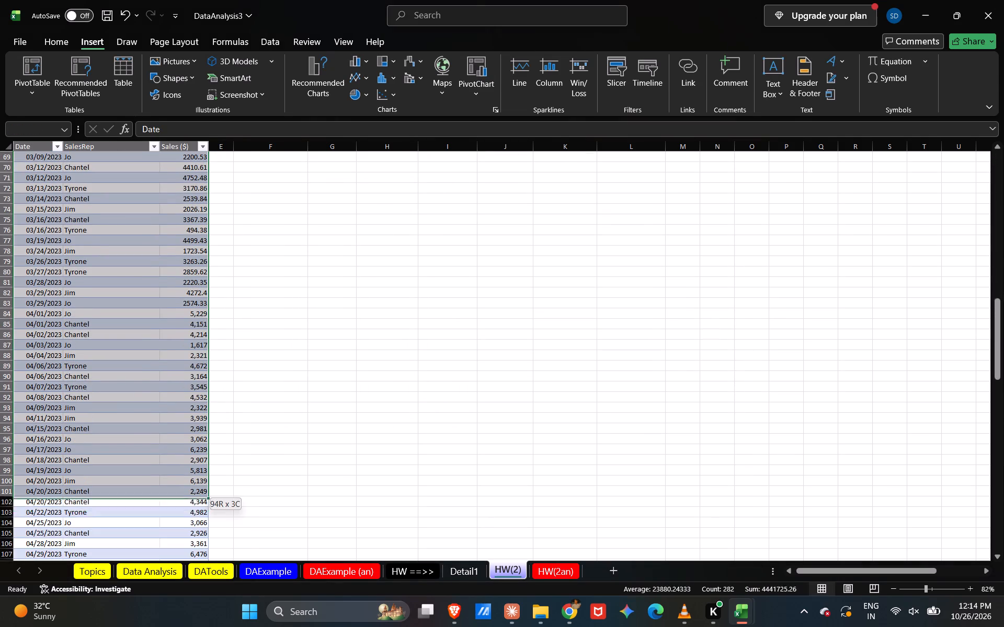
{"action": "left_click_drag", "start_coordinate": [202, 492], "coordinate": [197, 564]}
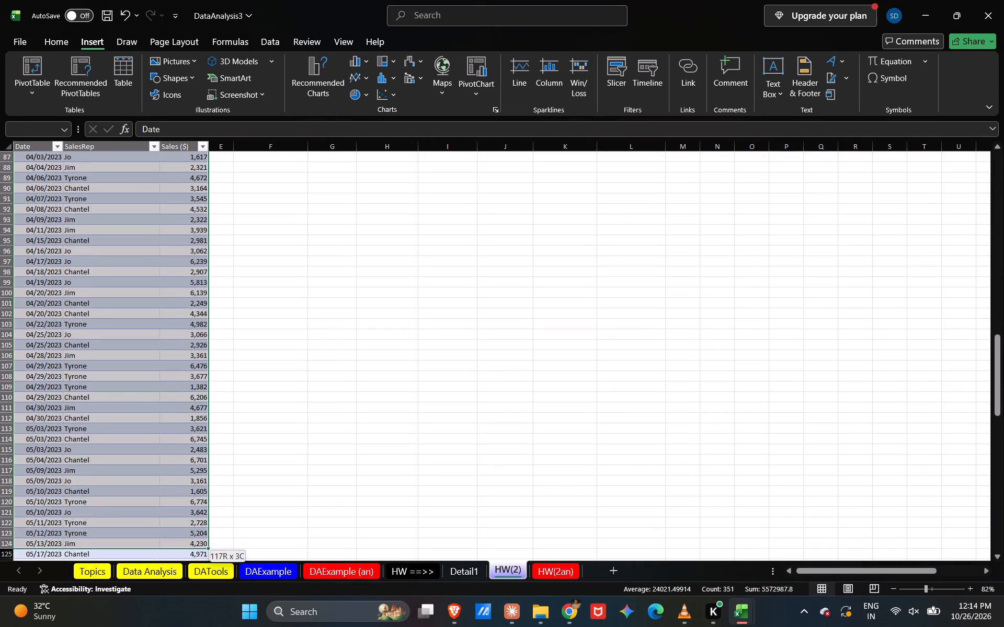
{"action": "left_click_drag", "start_coordinate": [197, 564], "coordinate": [210, 586]}
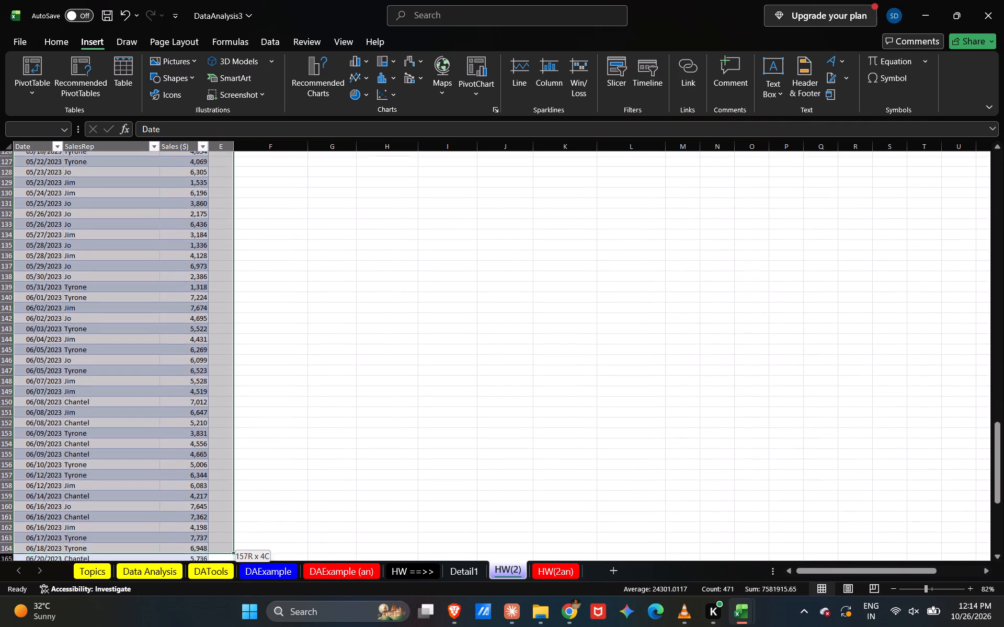
{"action": "left_click_drag", "start_coordinate": [210, 586], "coordinate": [192, 574]}
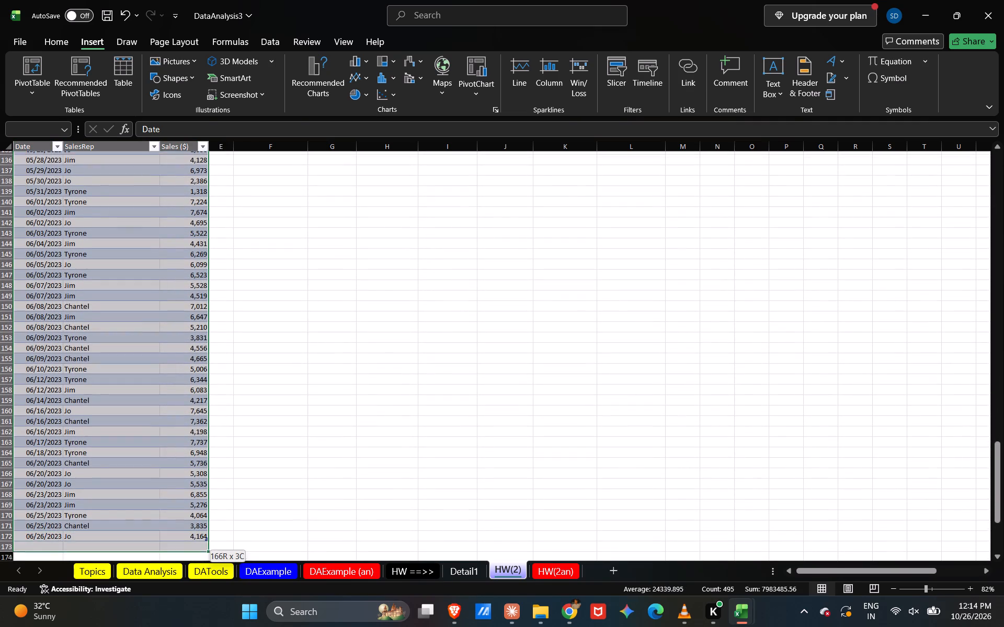
{"action": "left_click_drag", "start_coordinate": [192, 574], "coordinate": [198, 519]}
{"action": "left_click", "coordinate": [29, 66]}
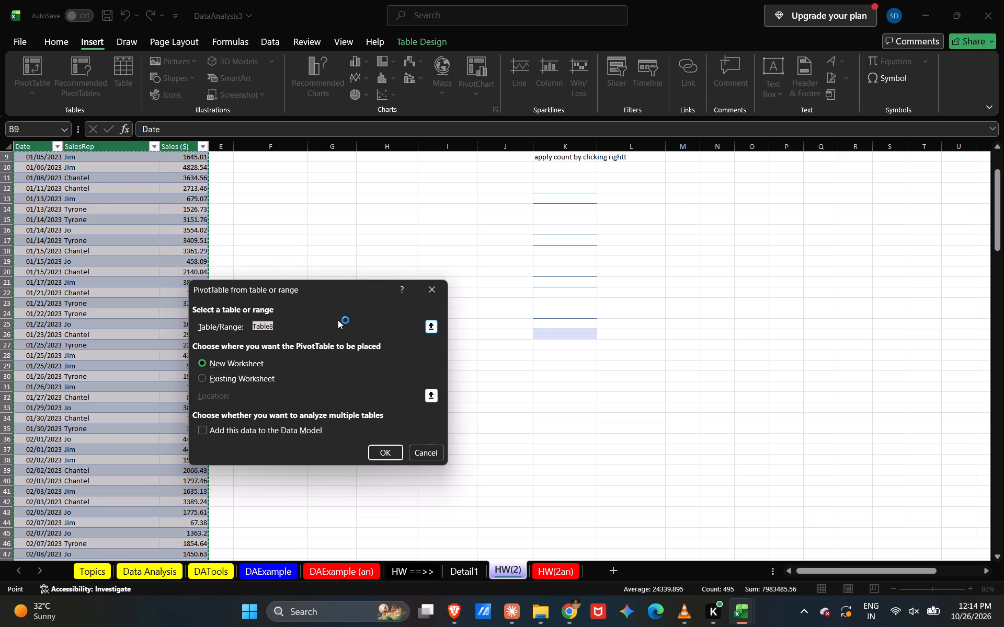
{"action": "left_click", "coordinate": [203, 375]}
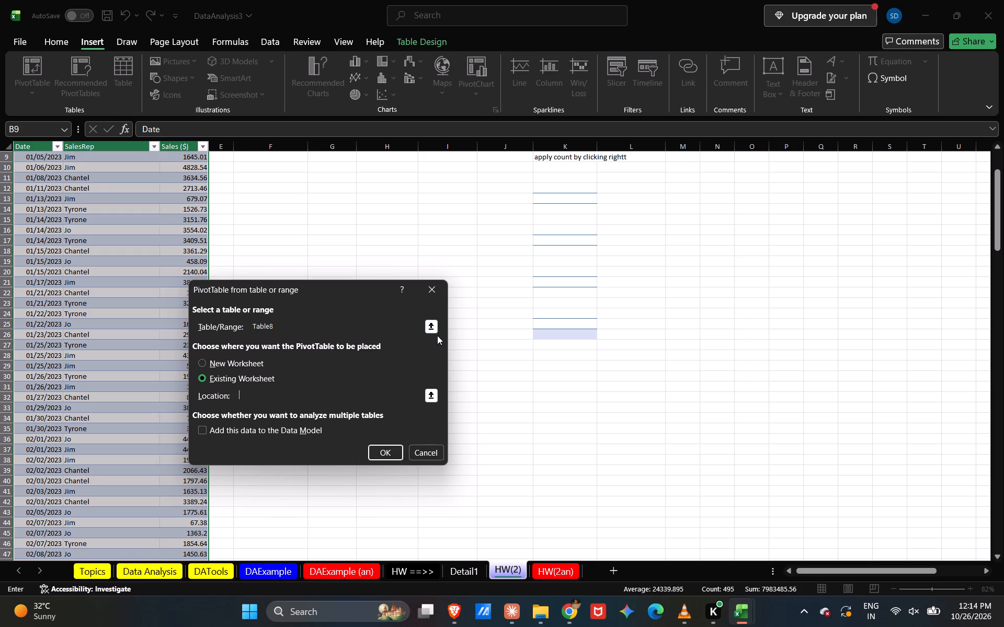
{"action": "left_click", "coordinate": [434, 396]}
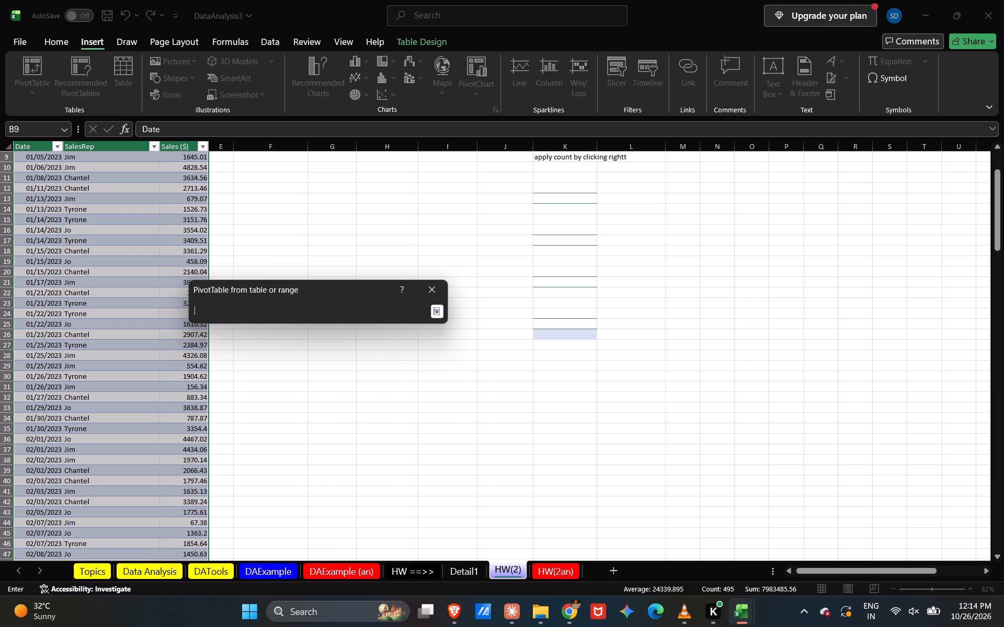
{"action": "left_click", "coordinate": [453, 195]}
{"action": "left_click", "coordinate": [687, 180]}
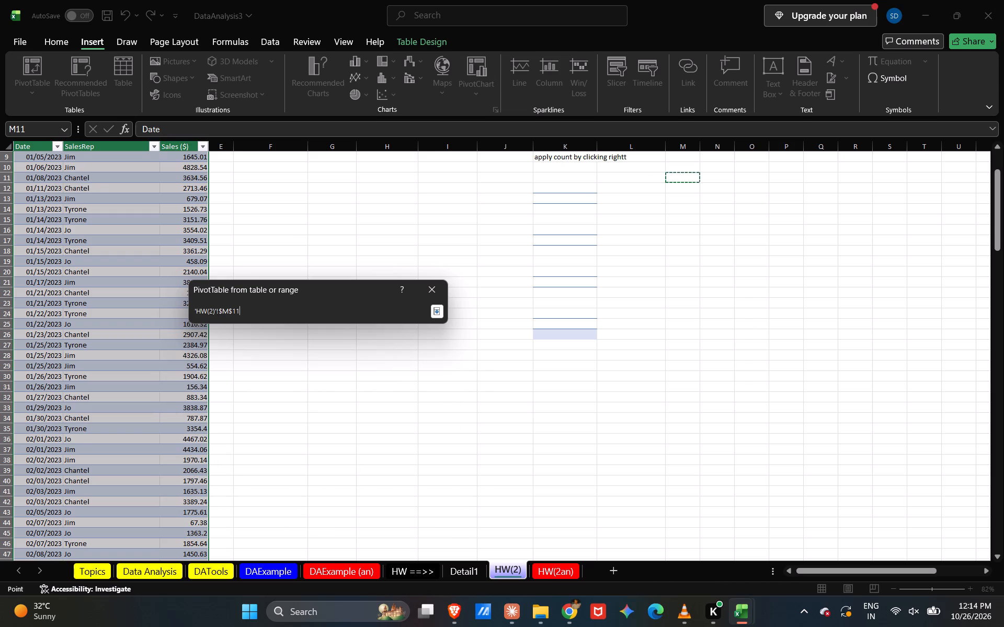
{"action": "left_click", "coordinate": [437, 318]}
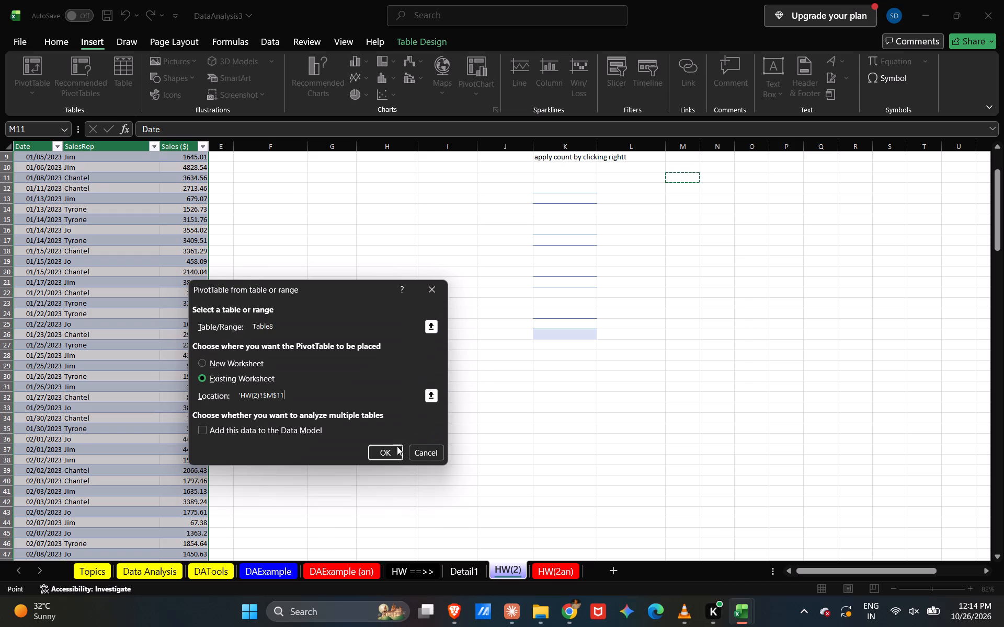
{"action": "left_click", "coordinate": [390, 454]}
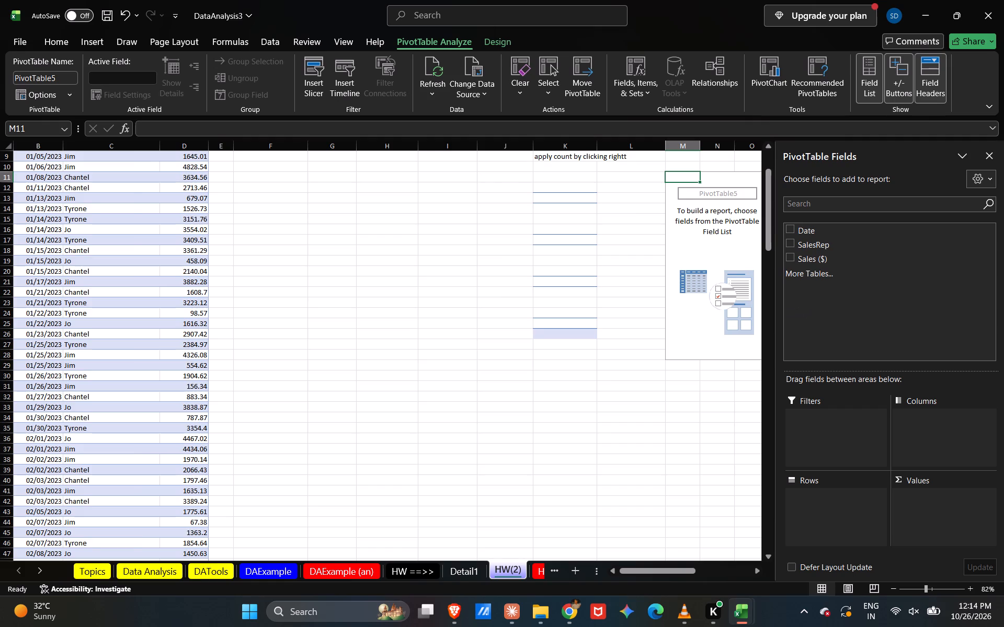
Add SalesRep as row labels and the sum of Sales ($) as values in the new pivot table.
{"action": "scroll", "coordinate": [542, 336], "scroll_direction": "left", "scroll_amount": 2}
{"action": "left_click", "coordinate": [796, 243]}
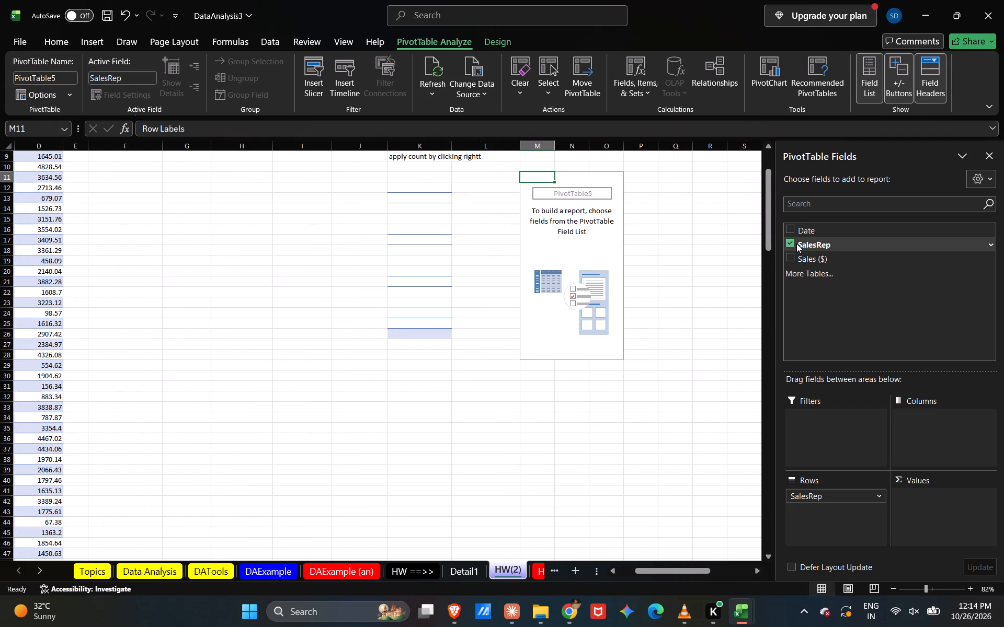
{"action": "left_click", "coordinate": [791, 251]}
{"action": "left_click", "coordinate": [789, 254]}
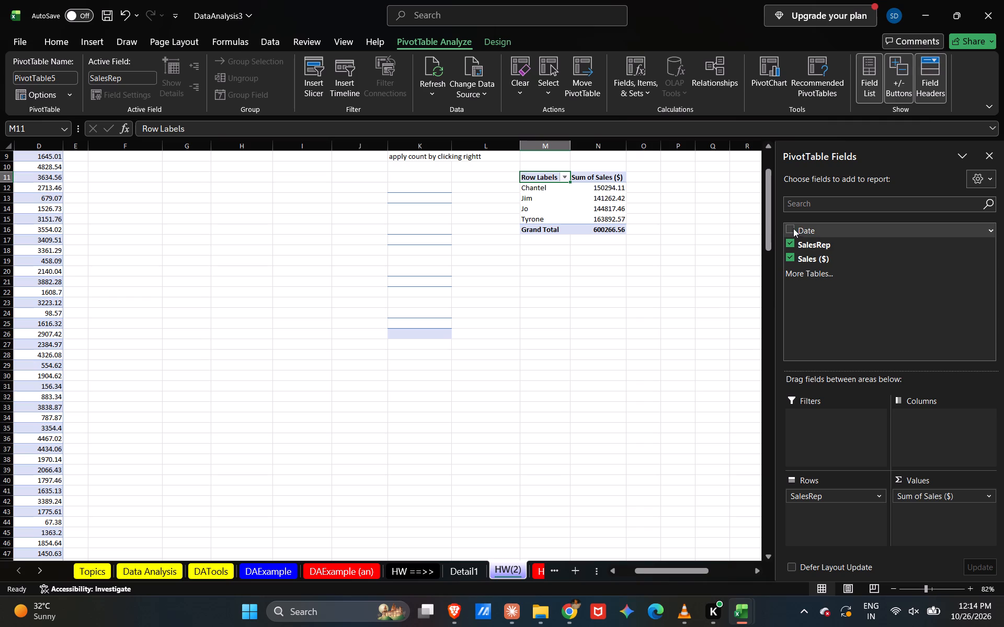
{"action": "left_click", "coordinate": [596, 206]}
Add the Date field to the pivot rows and keep only its Months grouping beneath each SalesRep.
{"action": "left_click", "coordinate": [797, 273]}
{"action": "left_click", "coordinate": [458, 318]}
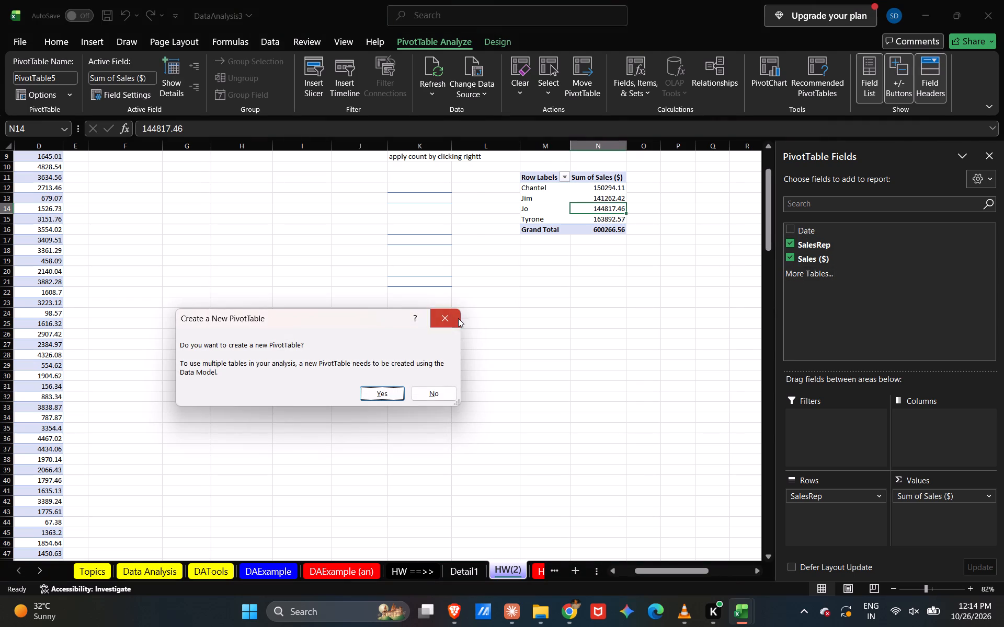
{"action": "left_click", "coordinate": [791, 224]}
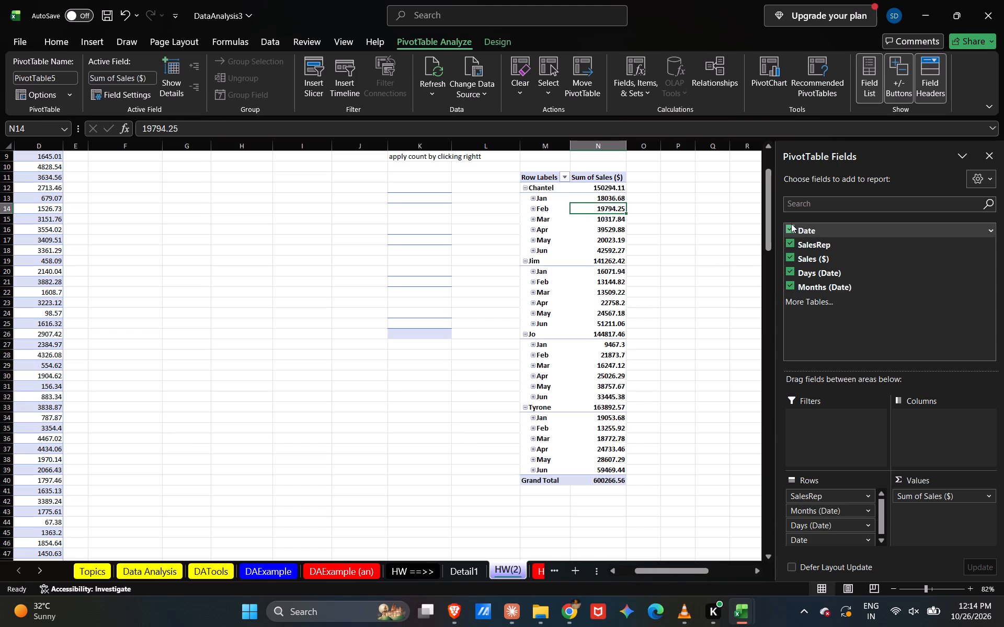
{"action": "left_click", "coordinate": [792, 229]}
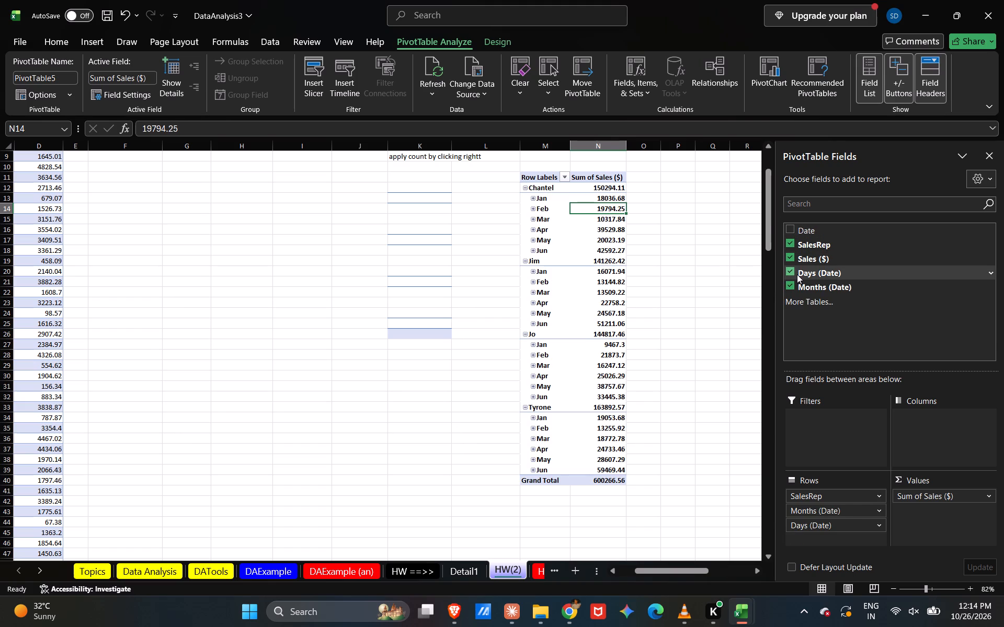
{"action": "left_click", "coordinate": [794, 275]}
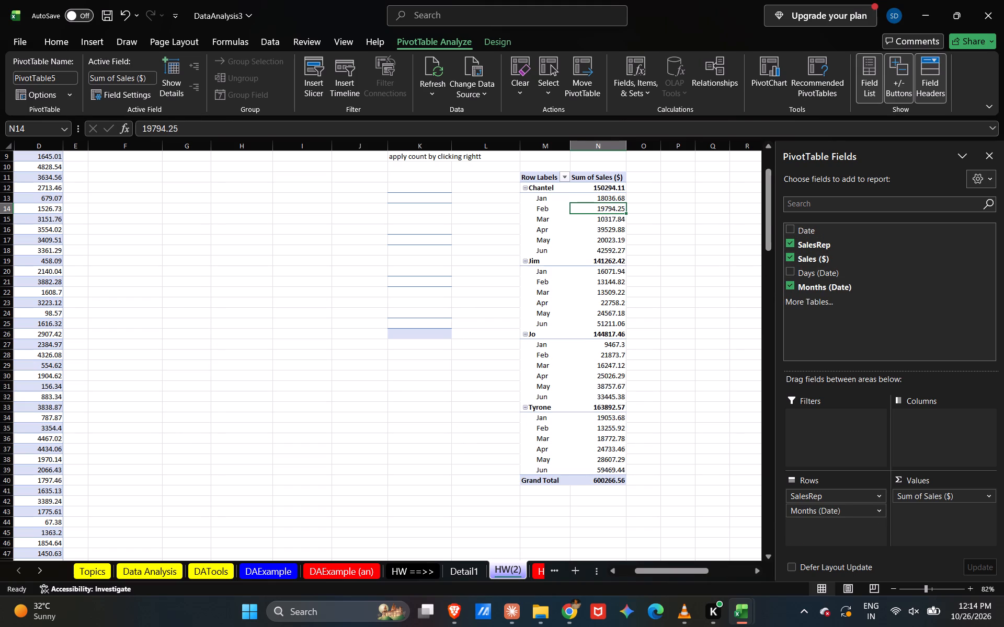
Switch the pivot table's report layout to tabular form.
{"action": "left_click_drag", "start_coordinate": [542, 175], "coordinate": [638, 460]}
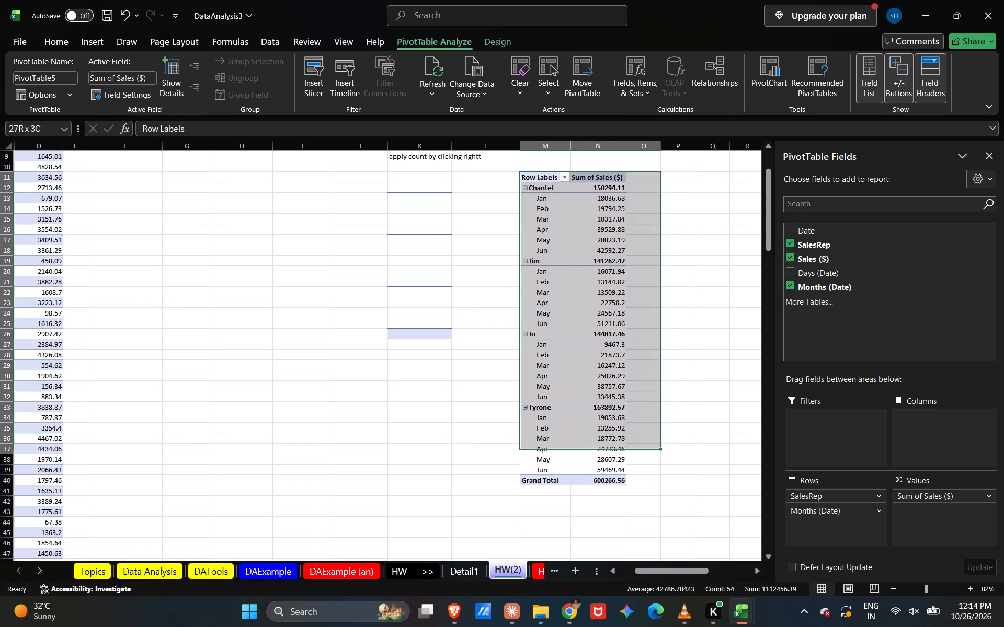
{"action": "left_click_drag", "start_coordinate": [638, 460], "coordinate": [621, 478]}
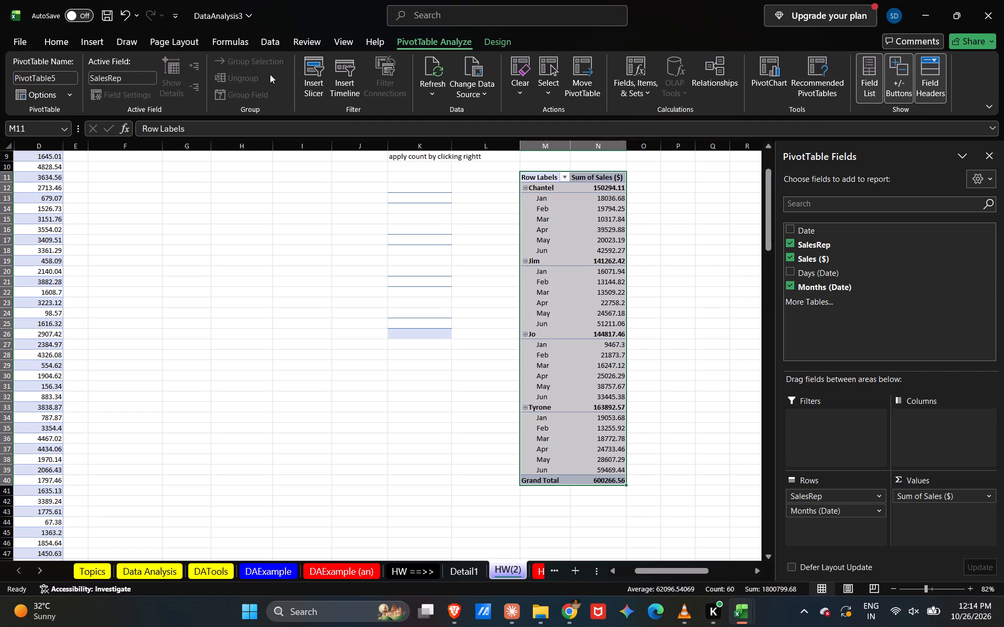
{"action": "left_click", "coordinate": [498, 44]}
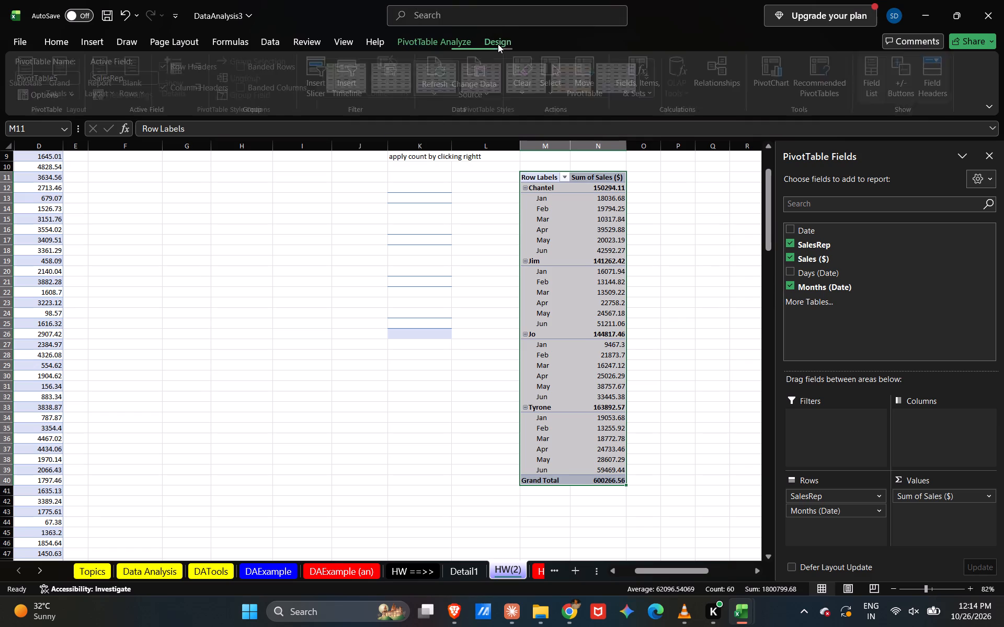
{"action": "left_click", "coordinate": [98, 76]}
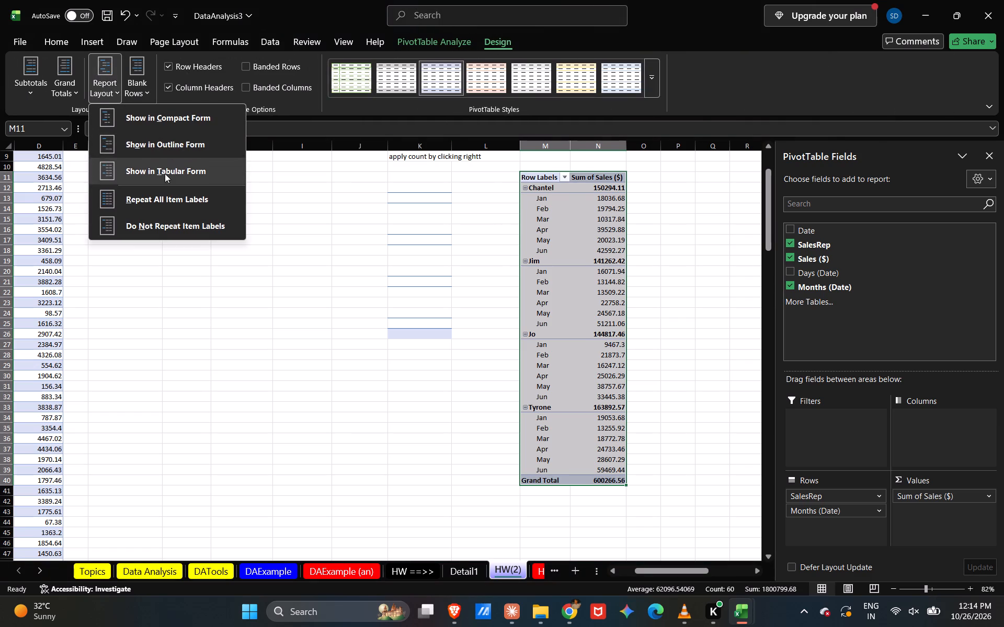
{"action": "left_click", "coordinate": [165, 173]}
{"action": "left_click", "coordinate": [424, 256]}
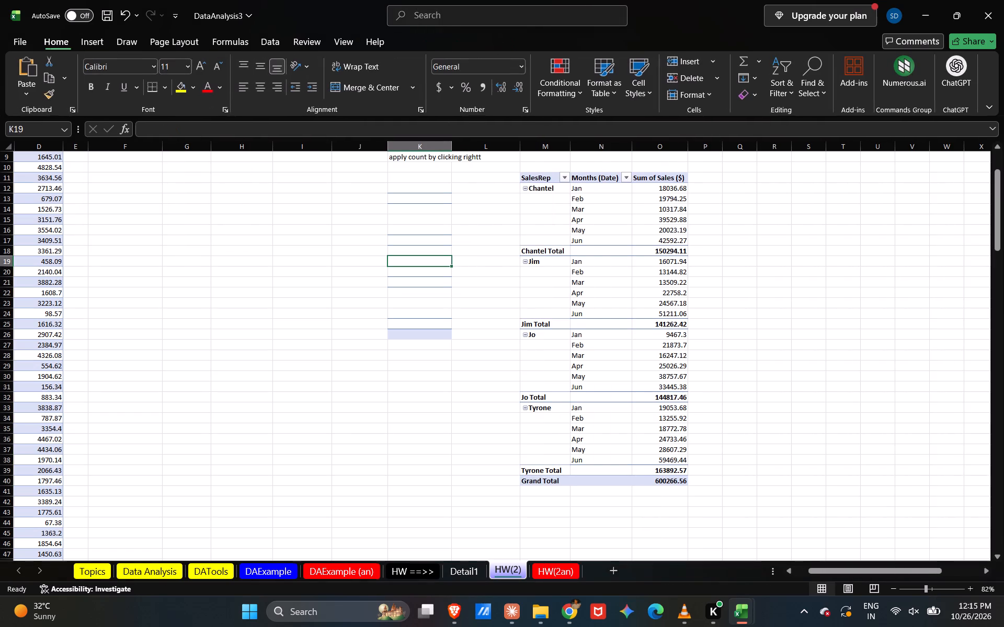
Save the DataAnalysis3 workbook.
{"action": "scroll", "coordinate": [666, 204], "scroll_direction": "up", "scroll_amount": 1}
{"action": "scroll", "coordinate": [678, 238], "scroll_direction": "down", "scroll_amount": 1}
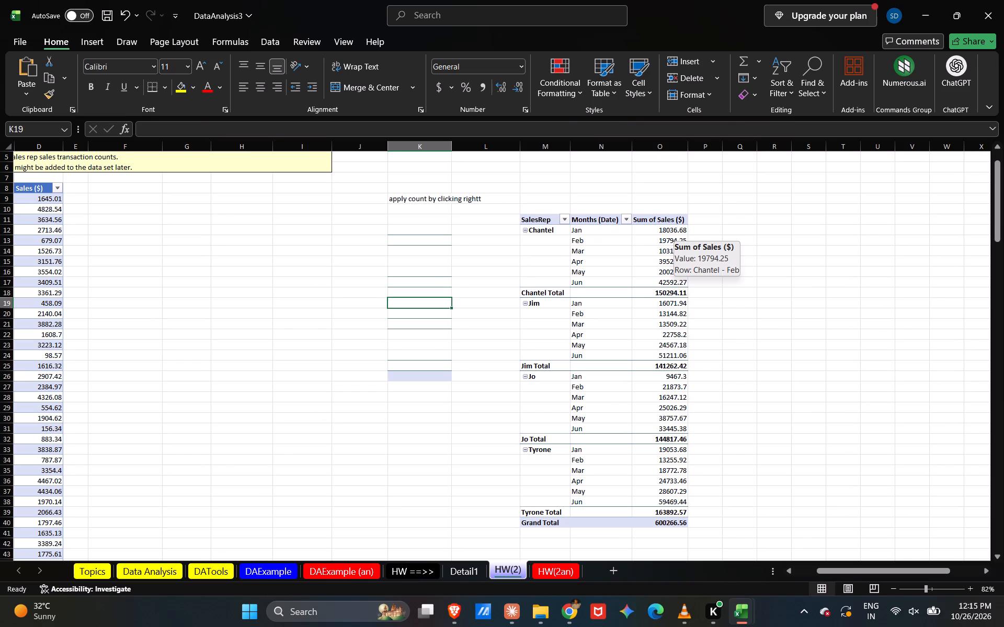
{"action": "key", "text": "ctrl+s"}
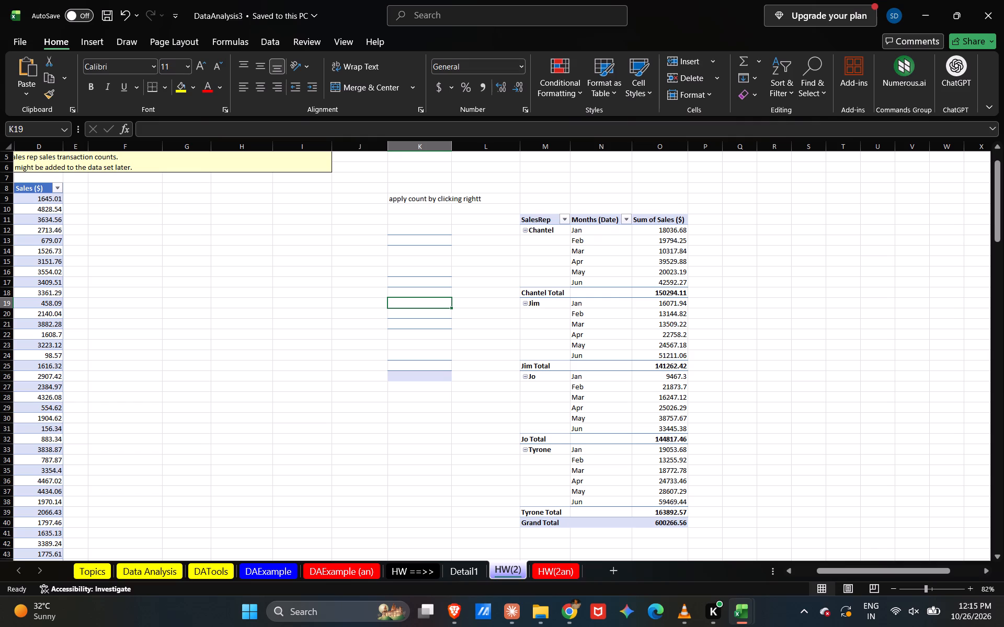
Minimize DataAnalysis3 and close the Session_4_Start workbook, saving its changes to the eba 2 folder.
{"action": "left_click", "coordinate": [914, 1]}
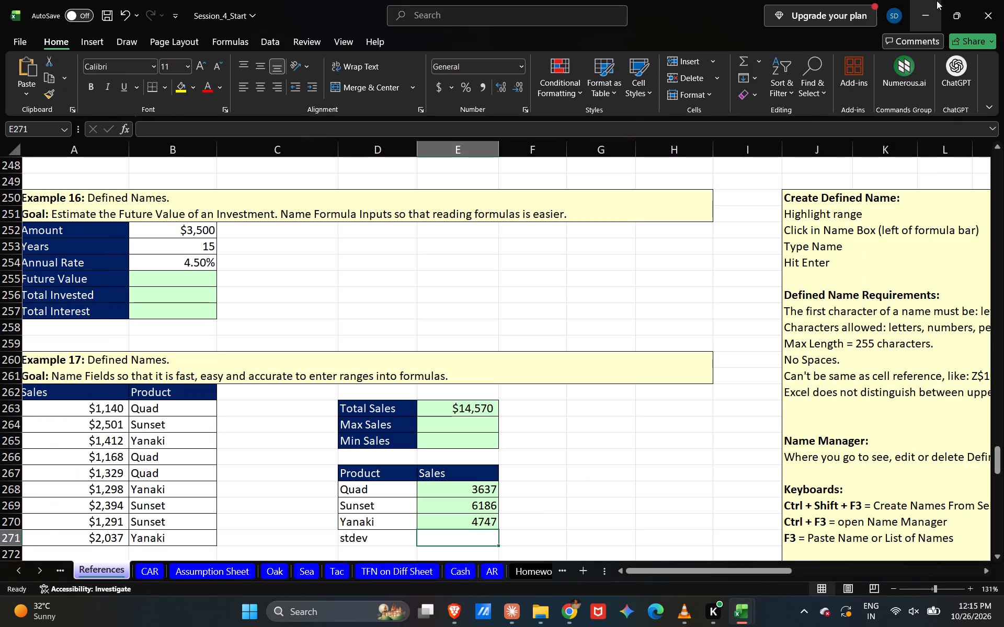
{"action": "left_click", "coordinate": [1003, 0]}
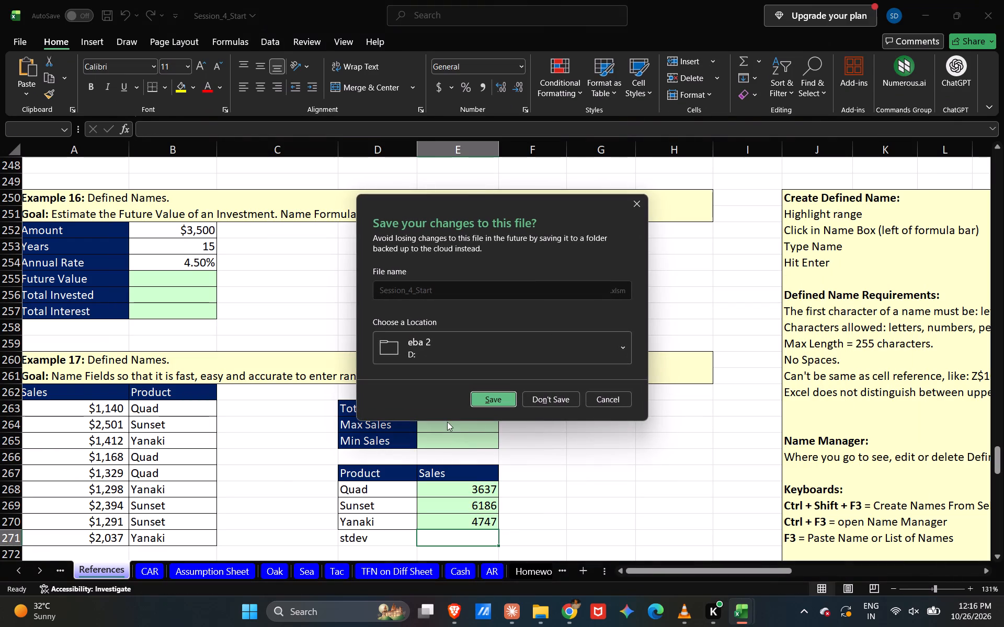
{"action": "left_click", "coordinate": [489, 400]}
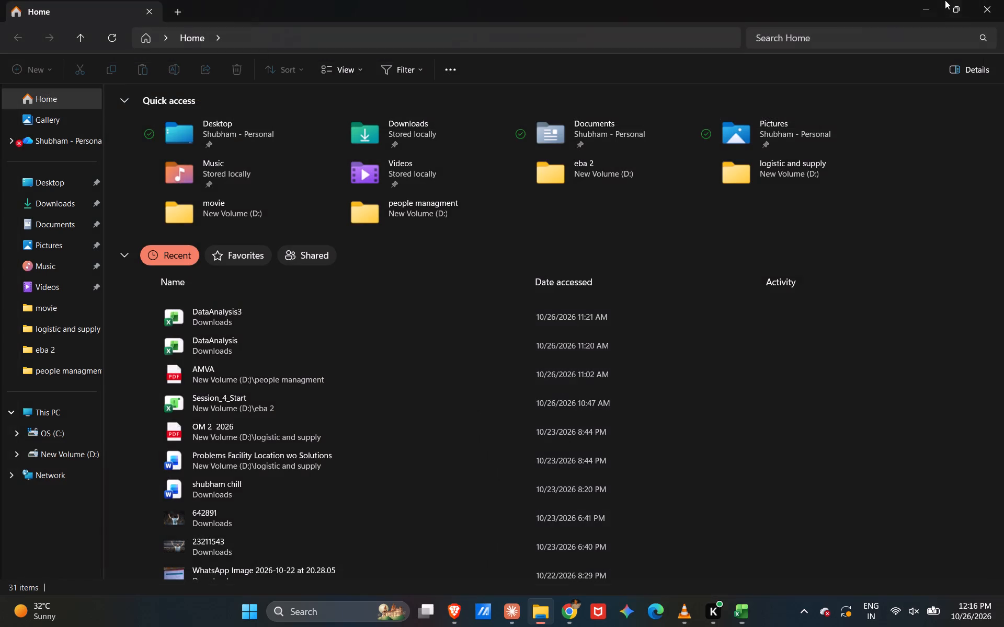